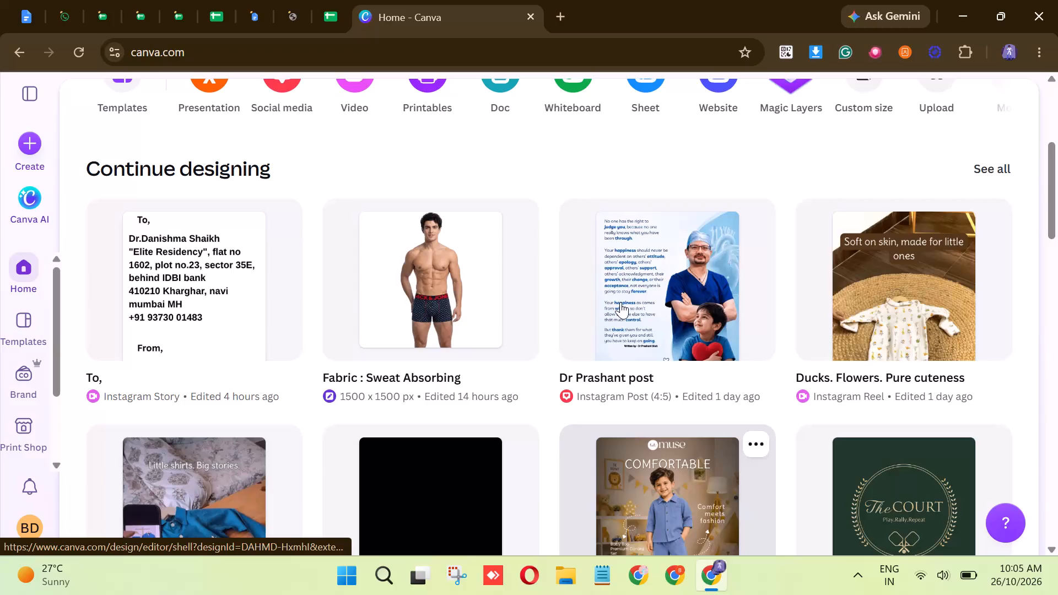
Open the "lil" Instagram Reel design from the recent designs for editing.
scroll(457, 397, down, 1)
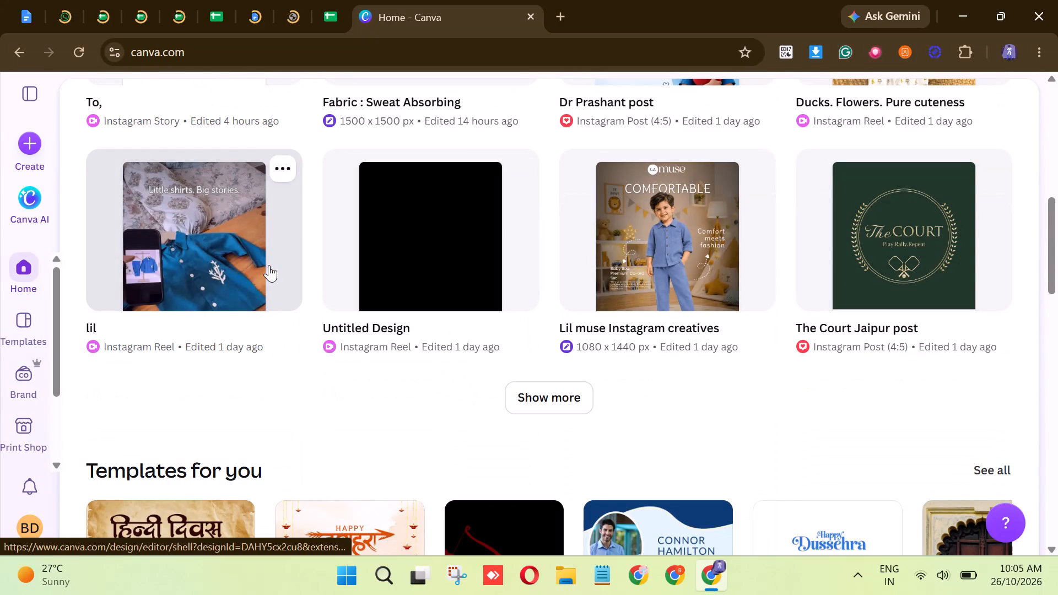
click(269, 264)
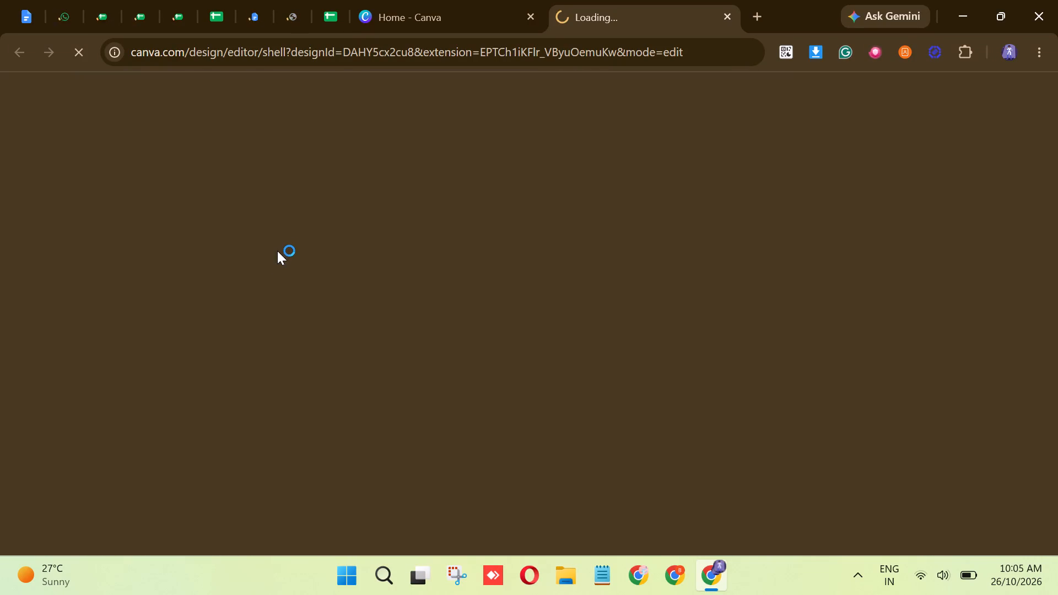
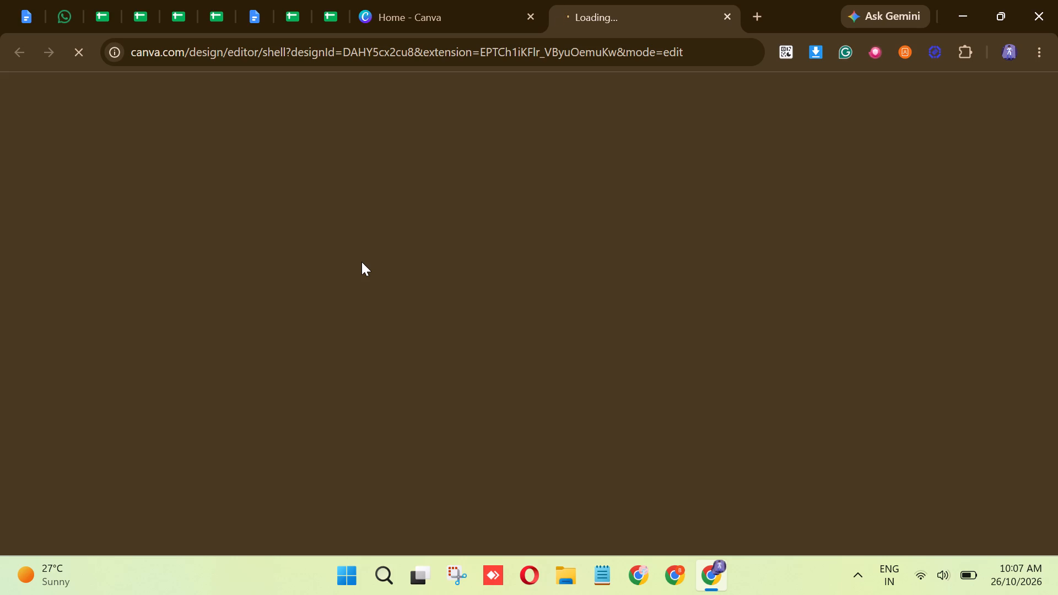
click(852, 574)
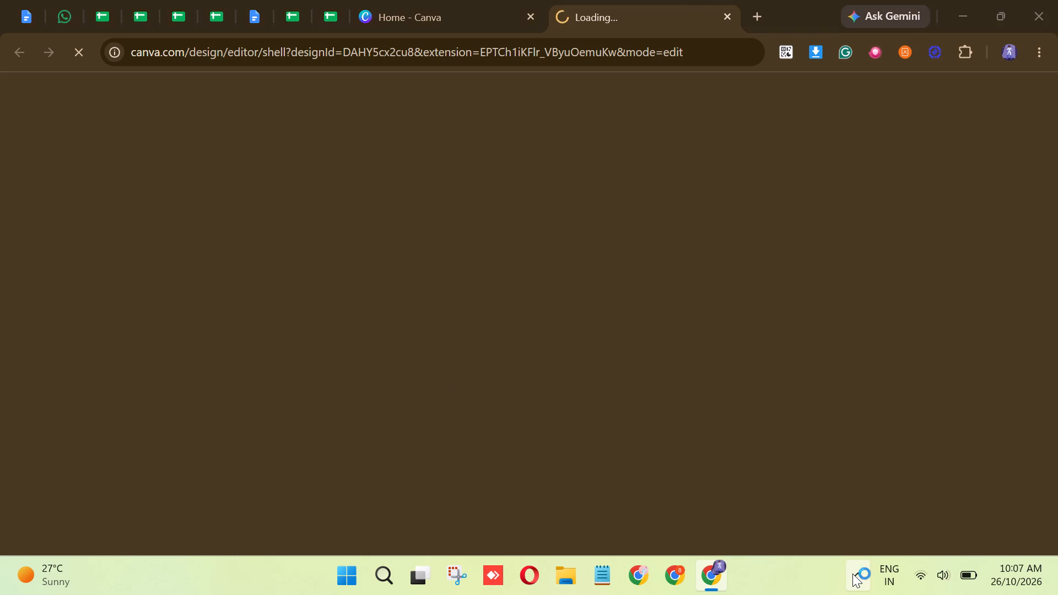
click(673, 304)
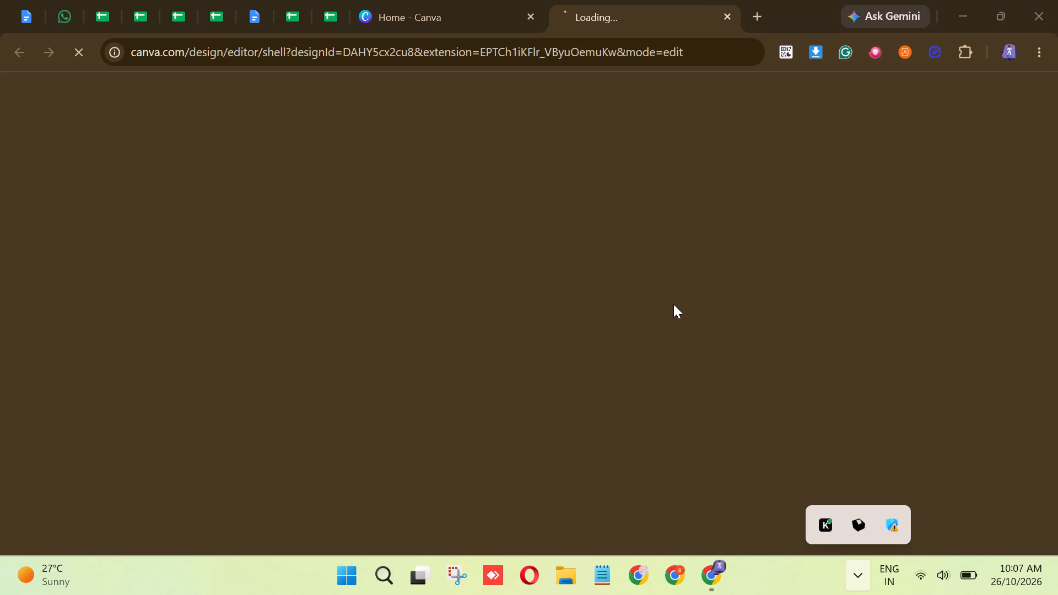
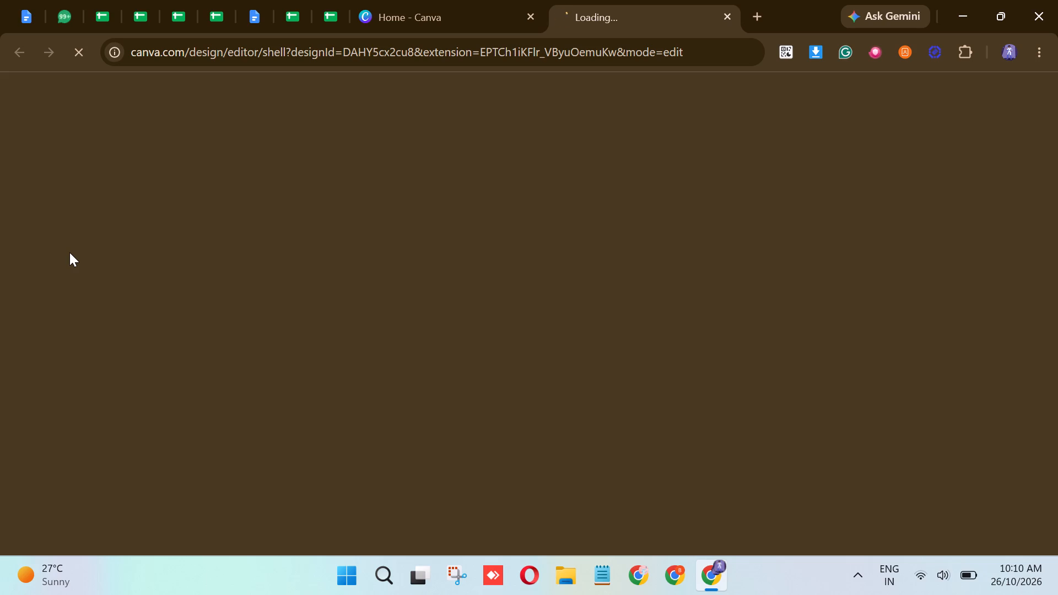
Return to the Canva home page and open the "lil" Instagram Reel design again from the recent designs.
click(443, 0)
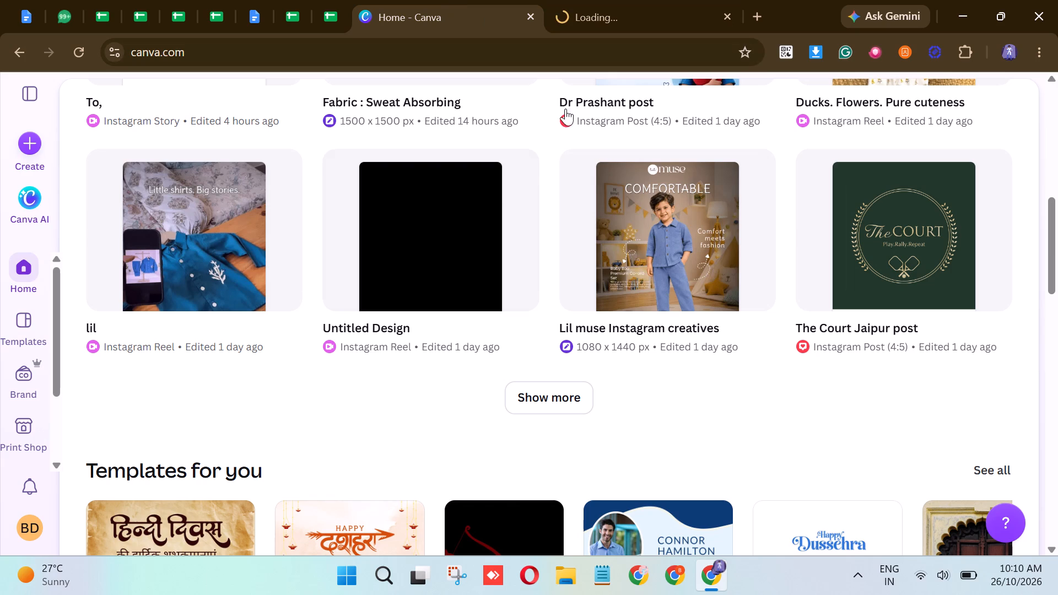
click(192, 249)
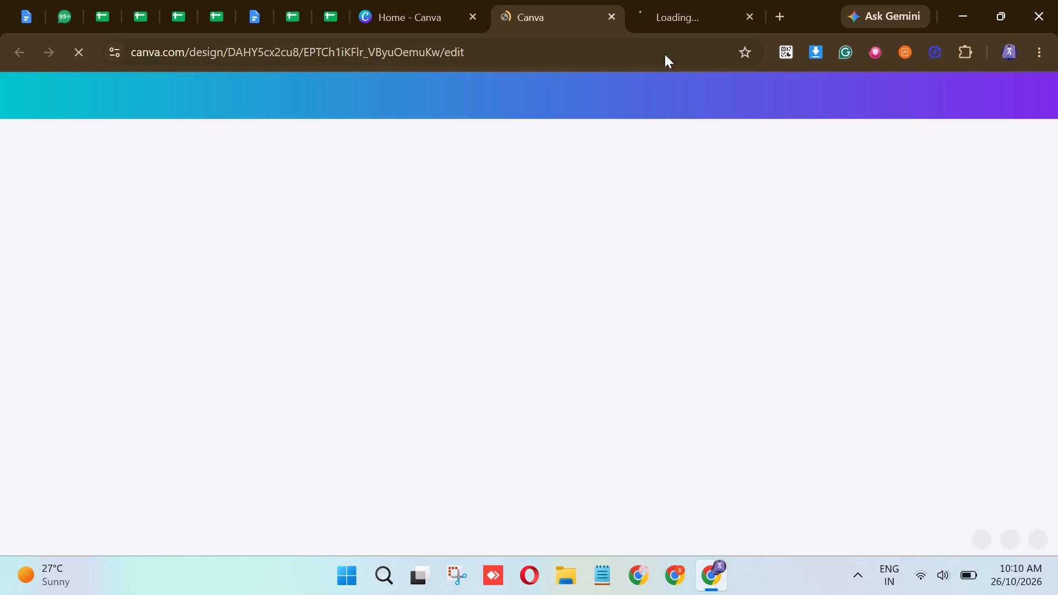
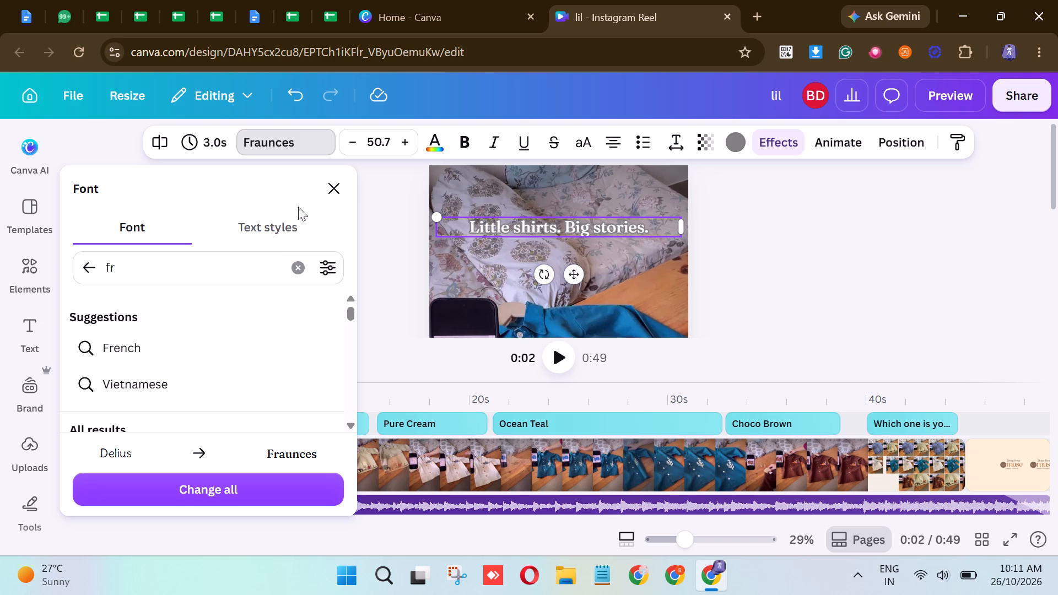
Close the font choices for the opening title and select the "Sky Blue Vibes" caption in the timeline.
click(333, 190)
click(193, 419)
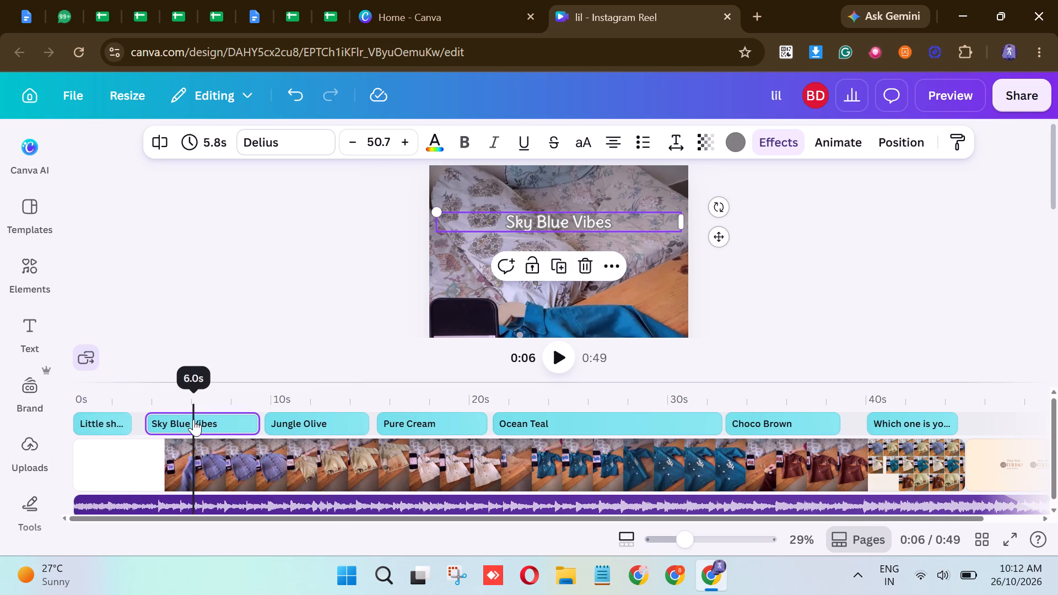
Change the font of the "Sky Blue Vibes" and "Jungle Olive" captions to Fraunces.
click(289, 137)
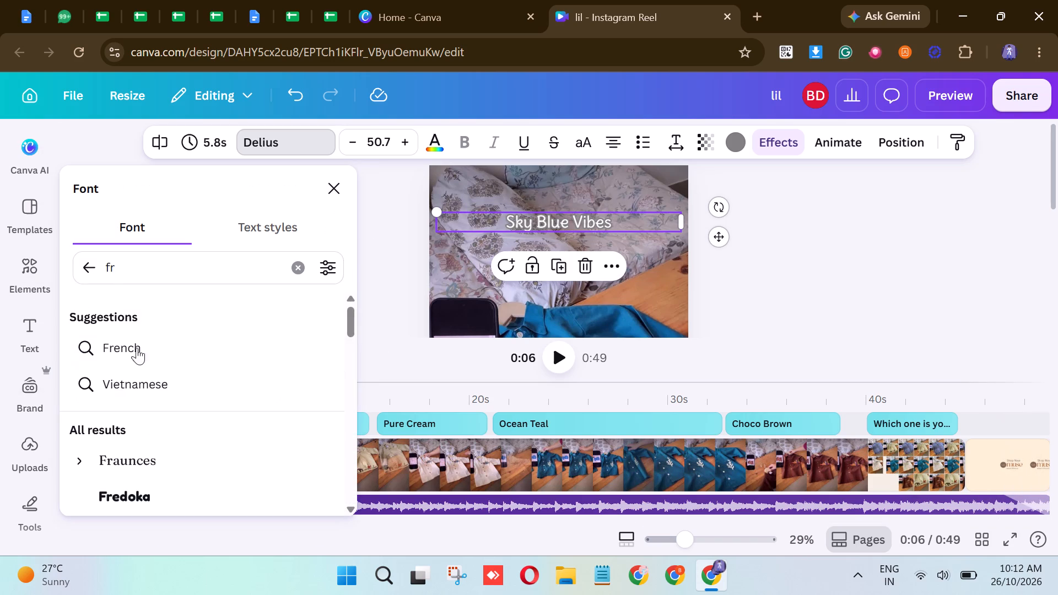
click(126, 458)
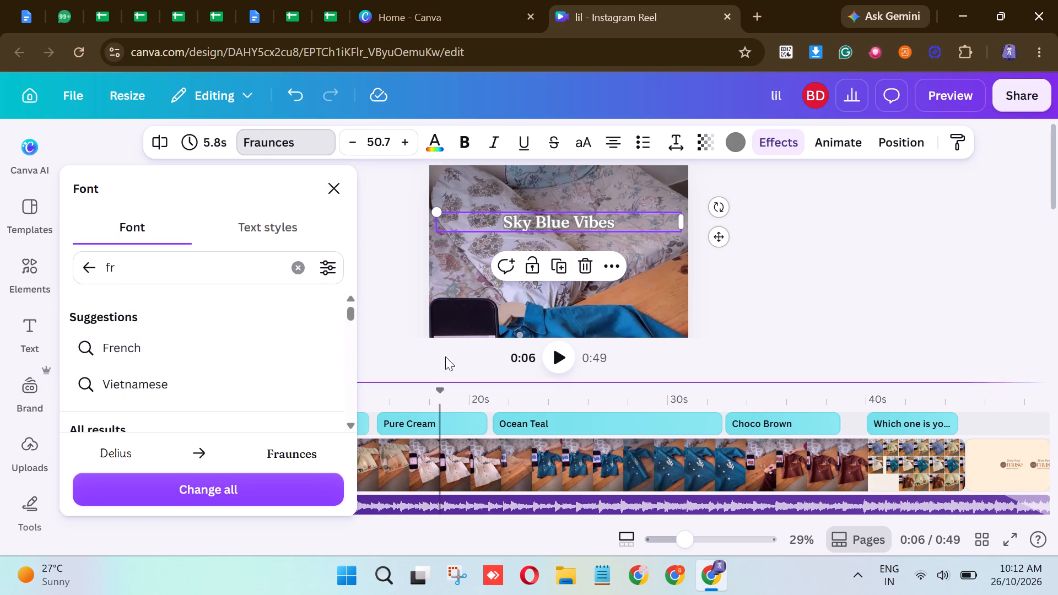
click(413, 308)
click(312, 416)
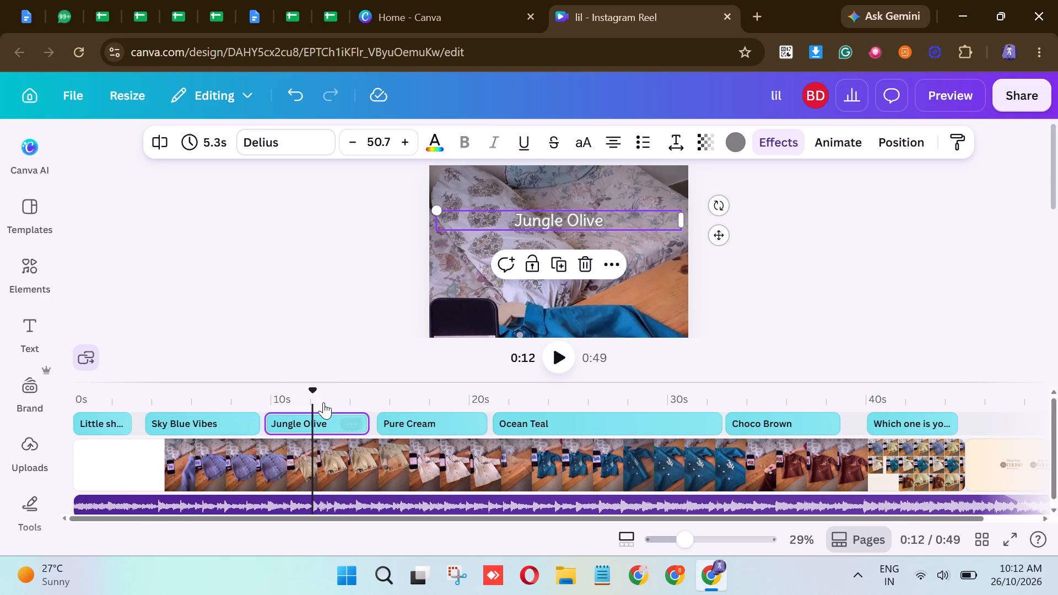
click(293, 145)
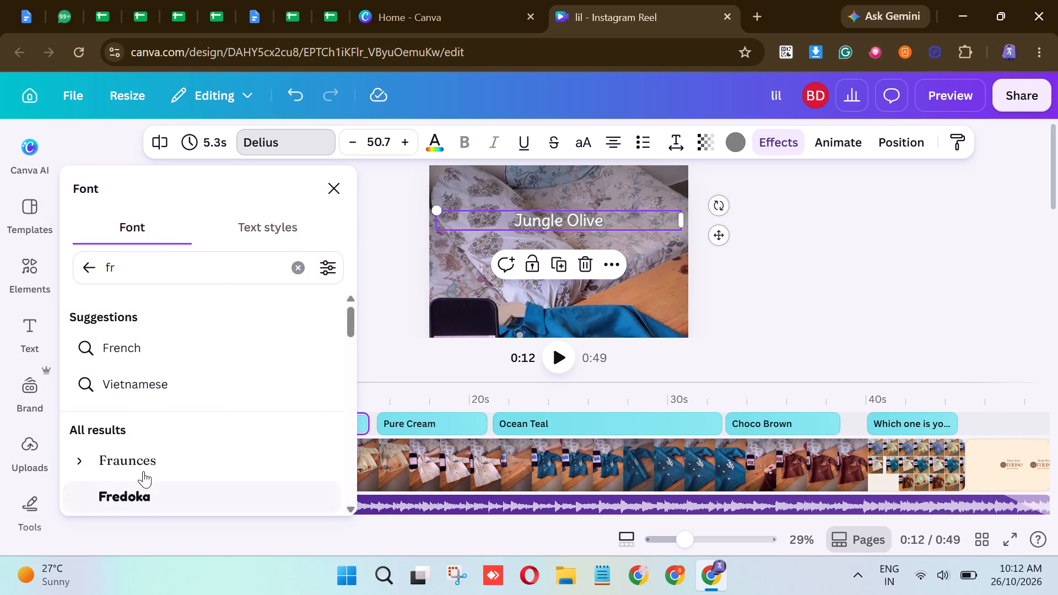
click(144, 464)
Apply the Fraunces font to the "Pure Cream", "Ocean Teal", "Choco Brown" and "Which one is your favourite?" captions.
click(449, 426)
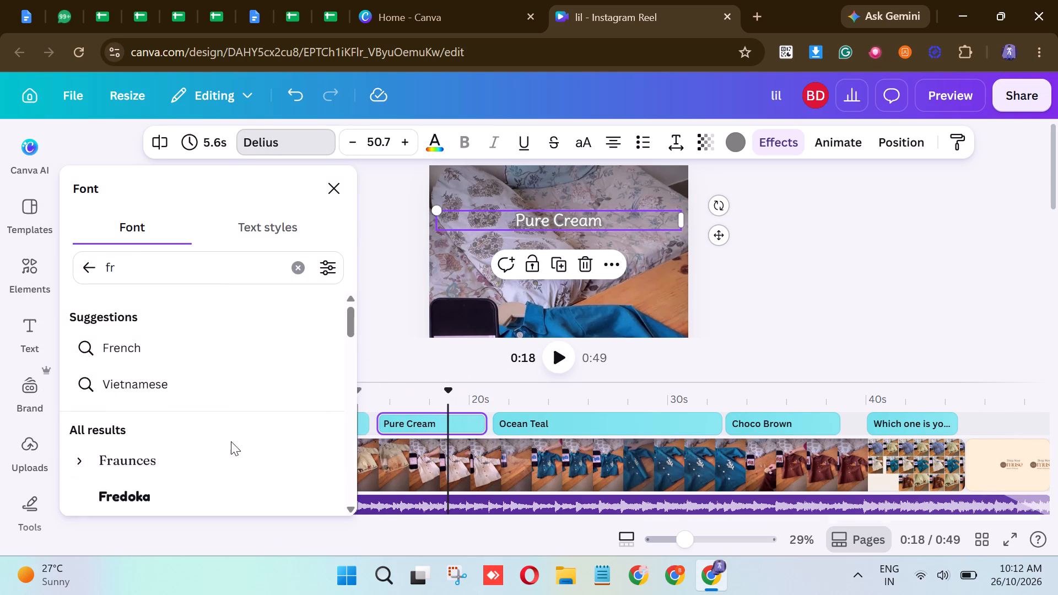
click(199, 457)
click(573, 425)
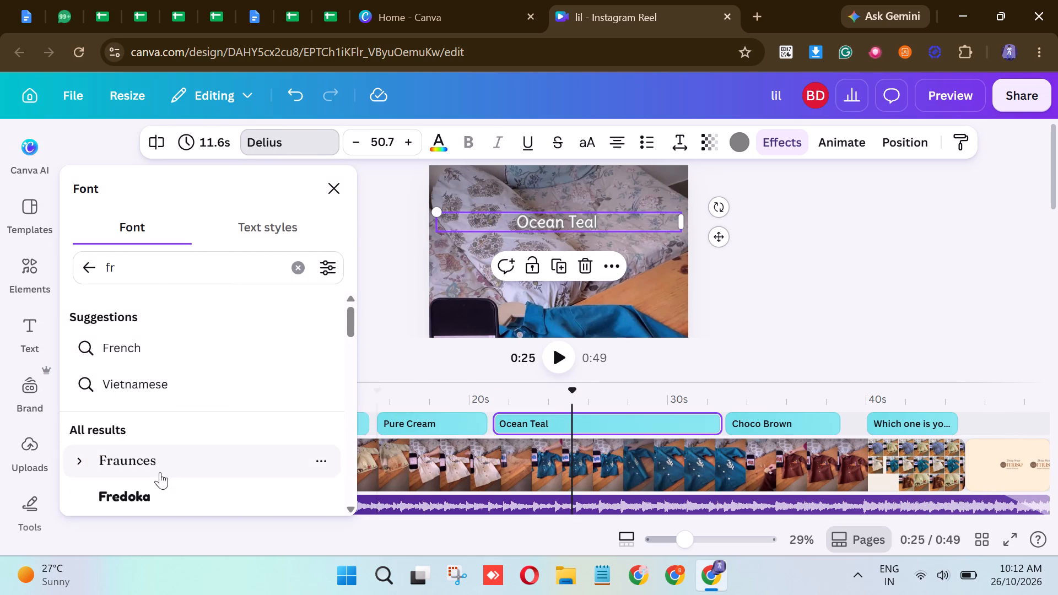
click(163, 462)
click(795, 420)
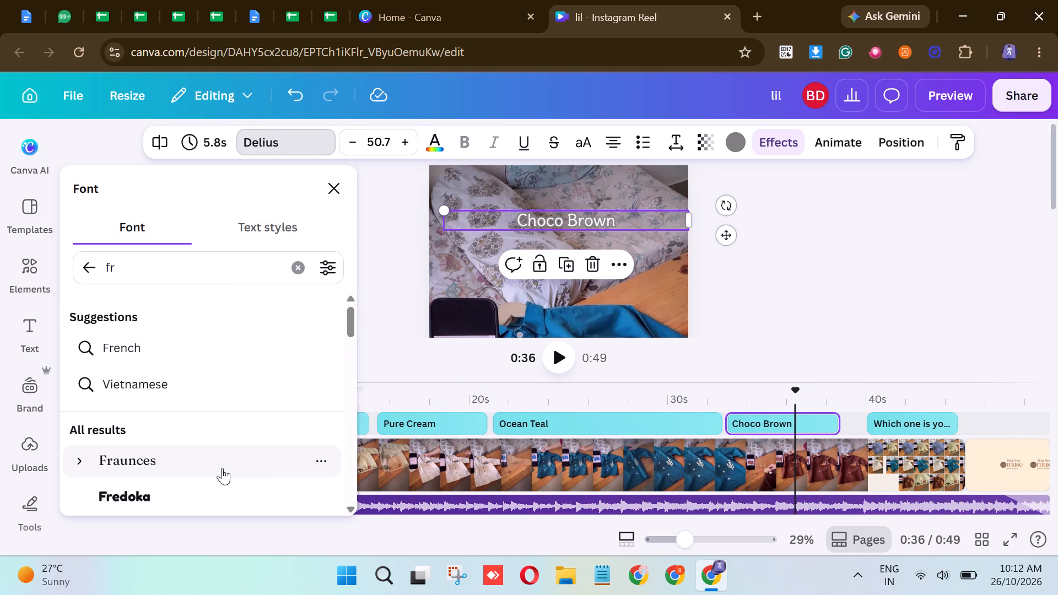
click(220, 466)
click(907, 428)
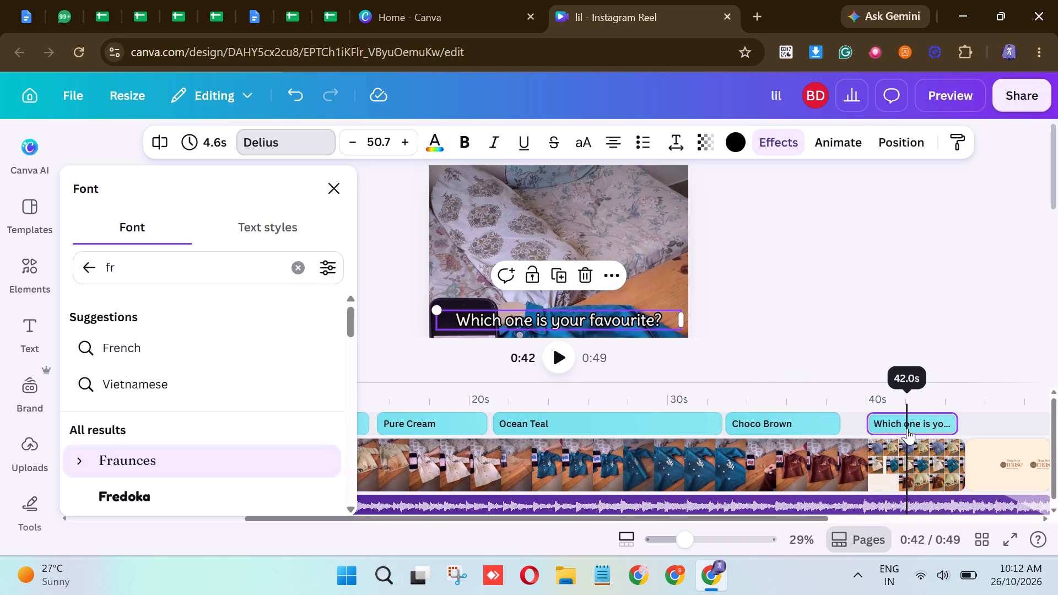
click(223, 459)
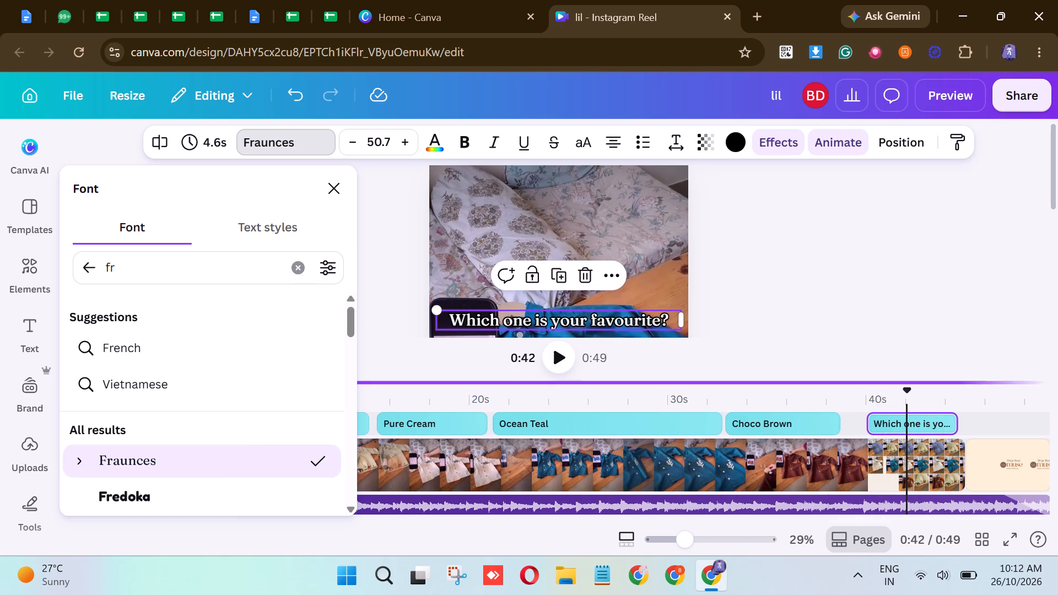
Review the caption fonts back along the timeline to the opening "Little shirts. Big stories." caption.
drag(908, 393, 300, 414)
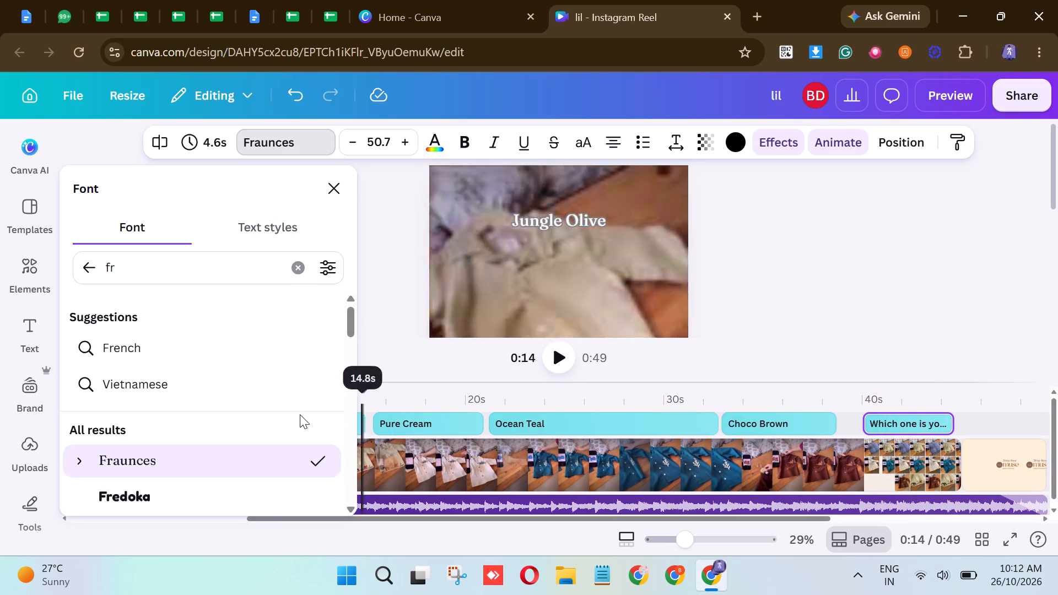
drag(300, 414, 242, 422)
click(333, 183)
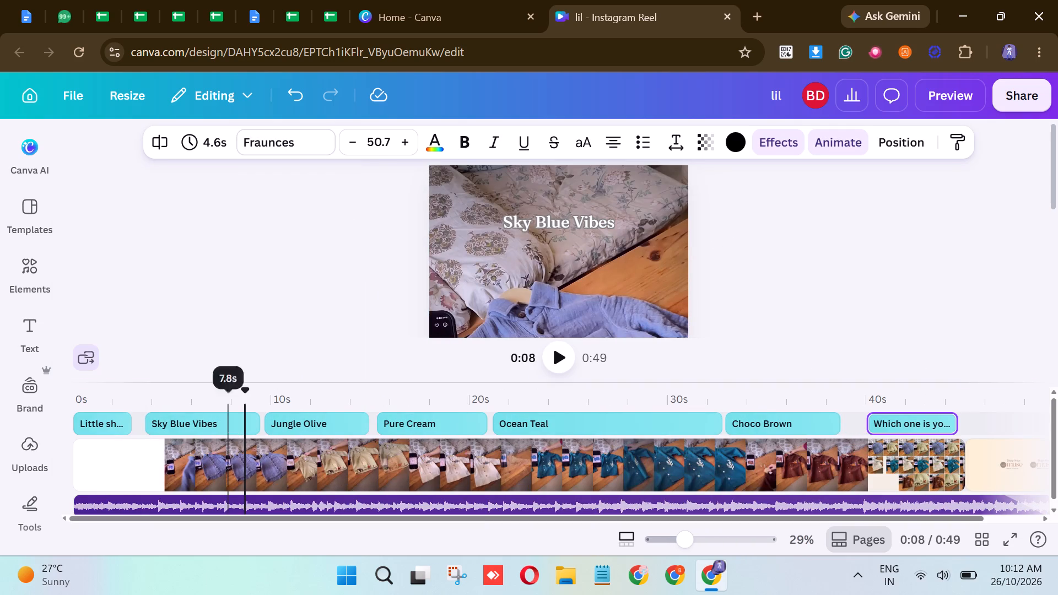
drag(244, 393, 117, 414)
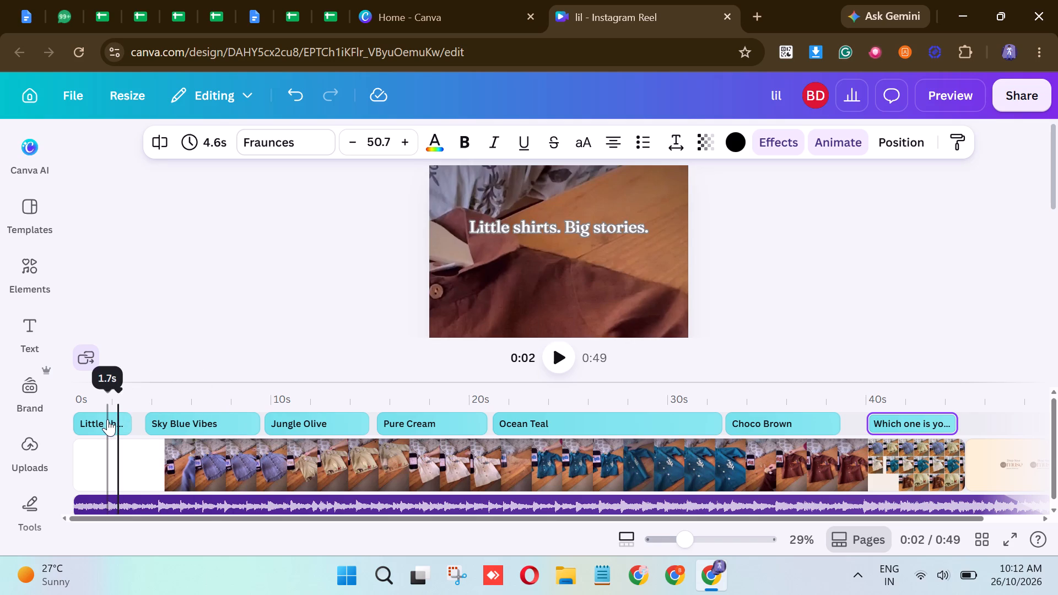
click(107, 419)
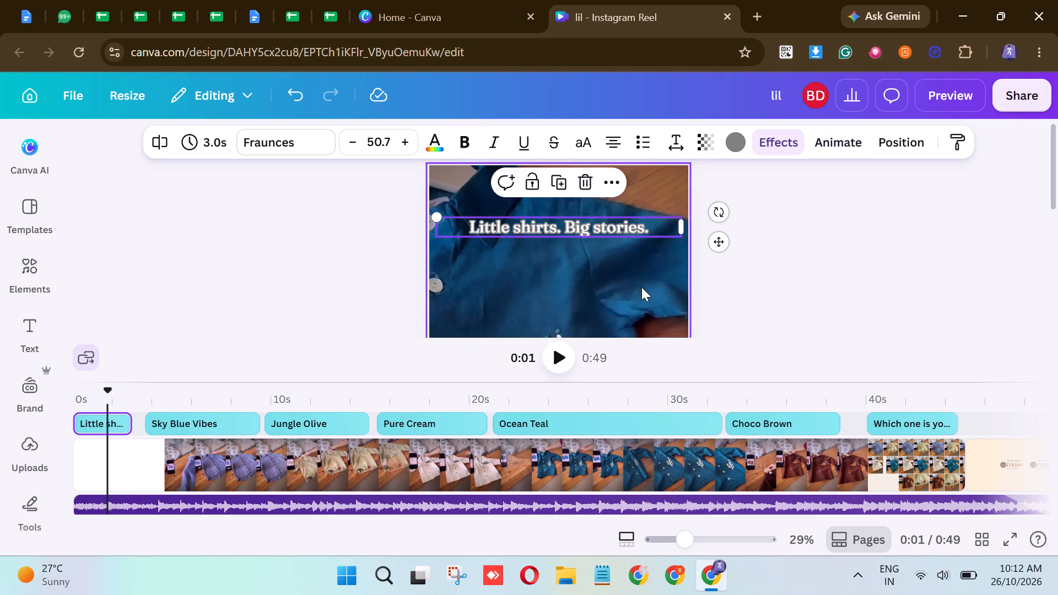
Preview the reel.
click(943, 101)
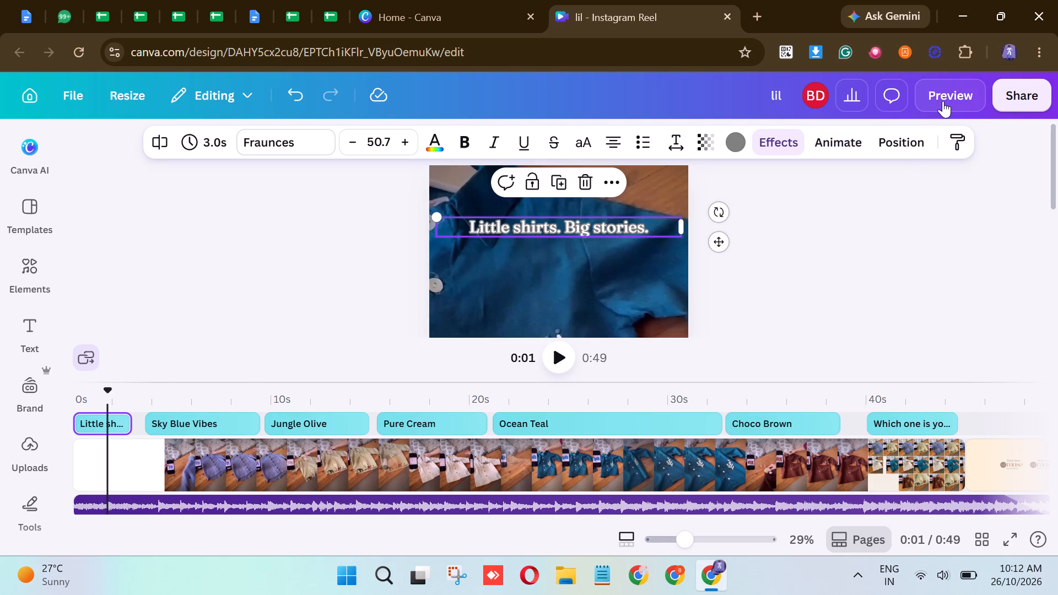
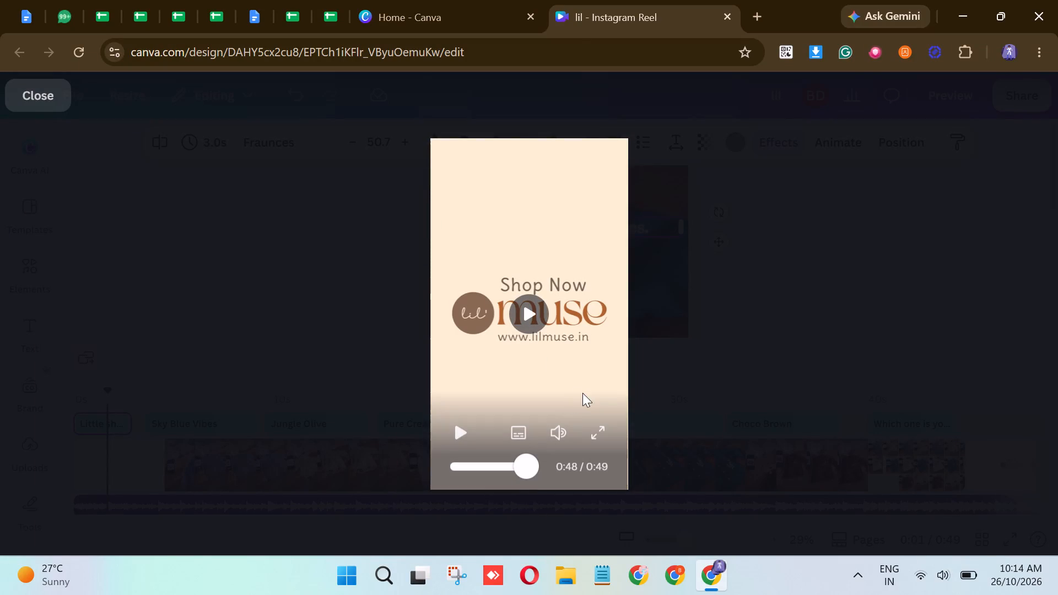
Replay the reel preview from the start to check the opening captions, and close it.
click(454, 434)
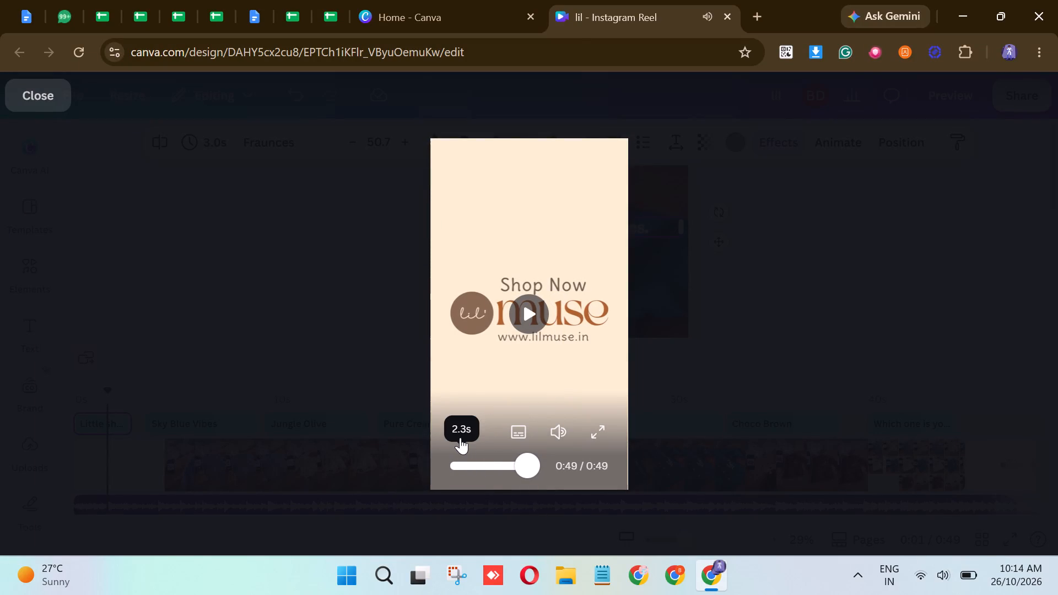
click(460, 430)
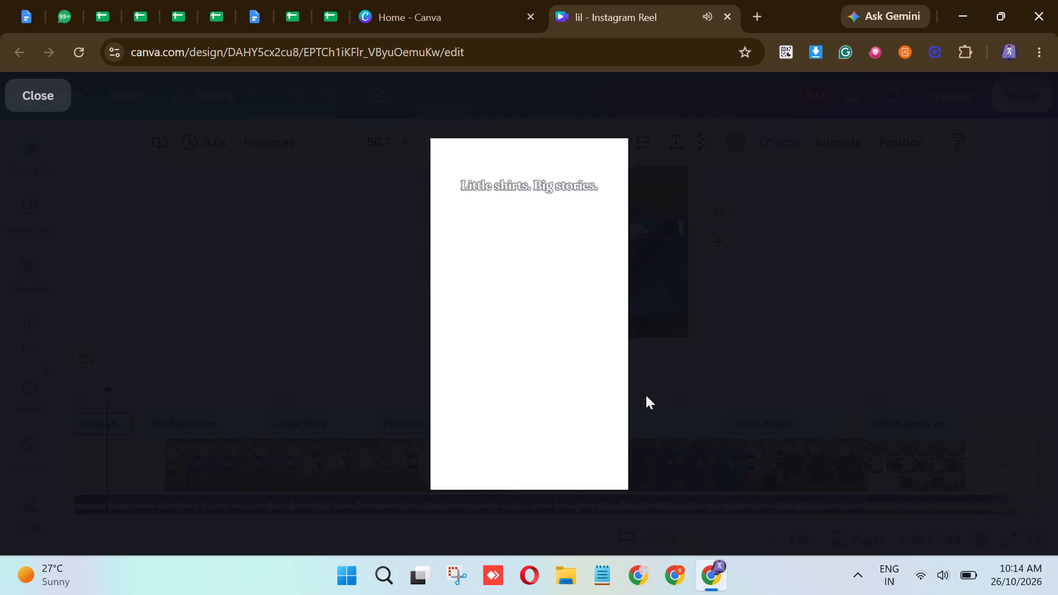
click(463, 425)
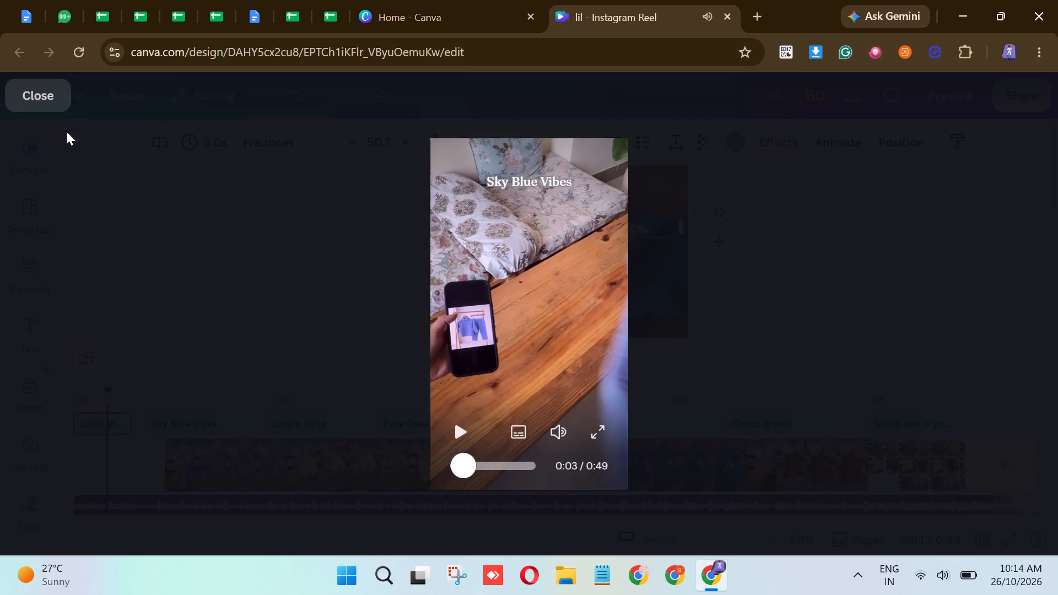
click(49, 94)
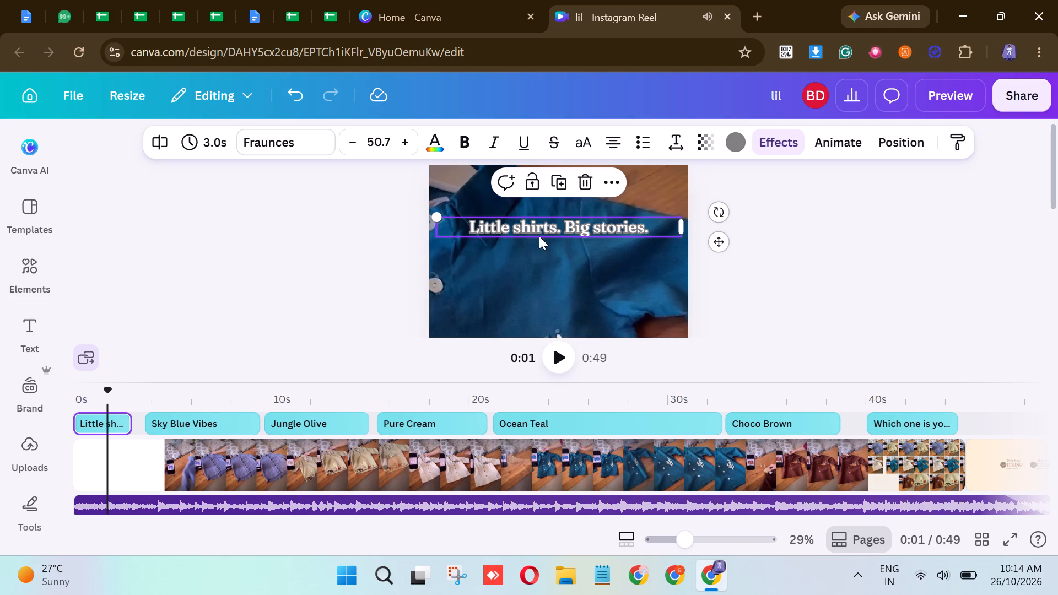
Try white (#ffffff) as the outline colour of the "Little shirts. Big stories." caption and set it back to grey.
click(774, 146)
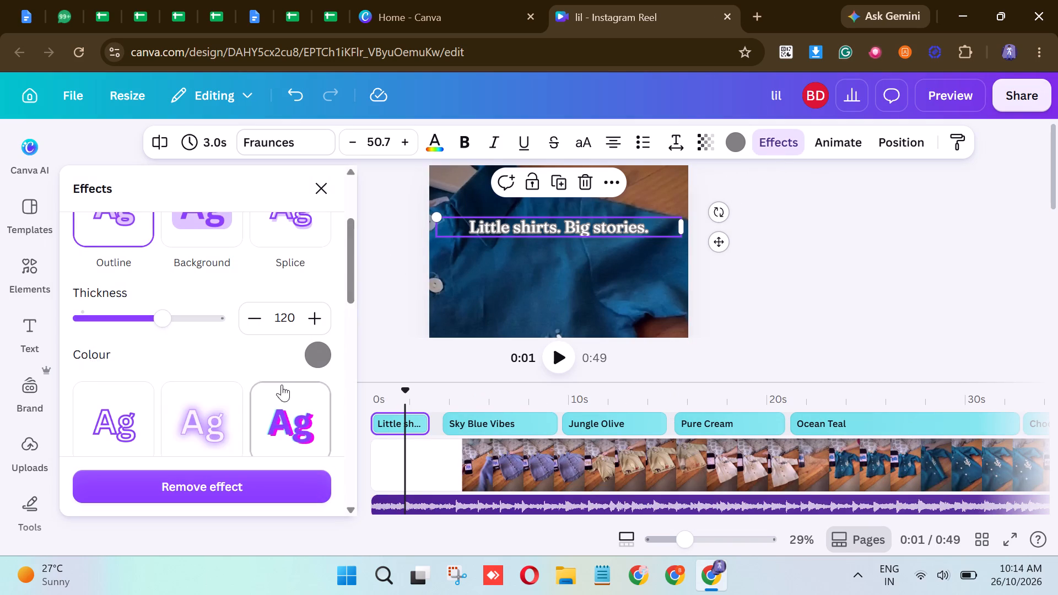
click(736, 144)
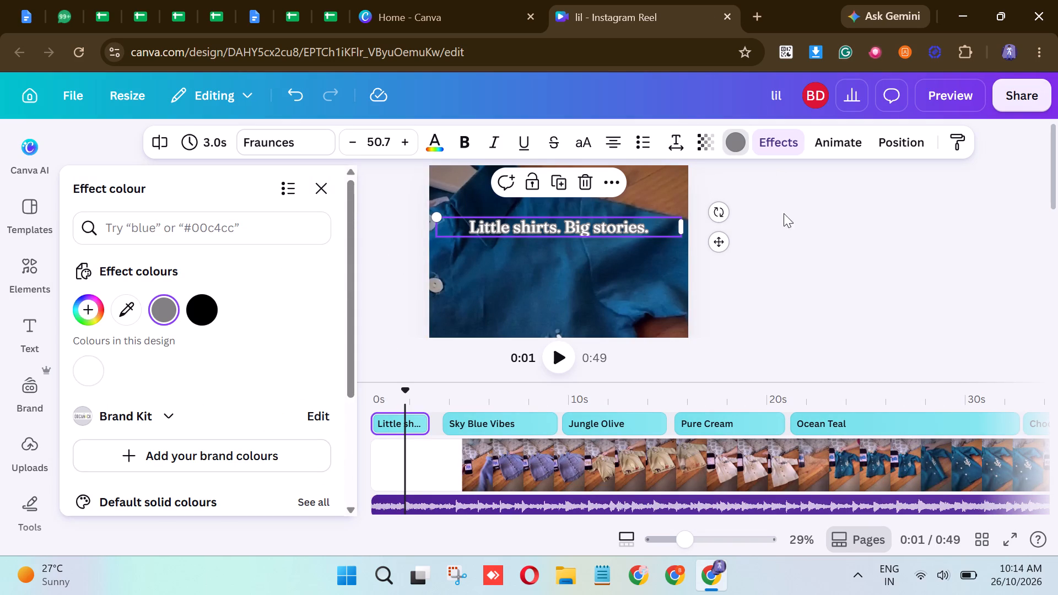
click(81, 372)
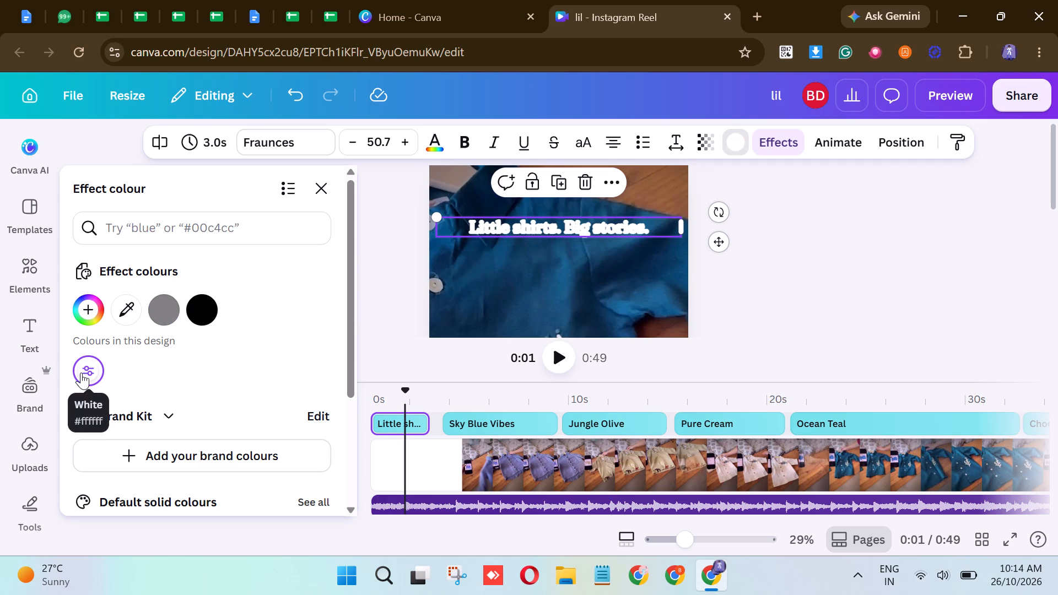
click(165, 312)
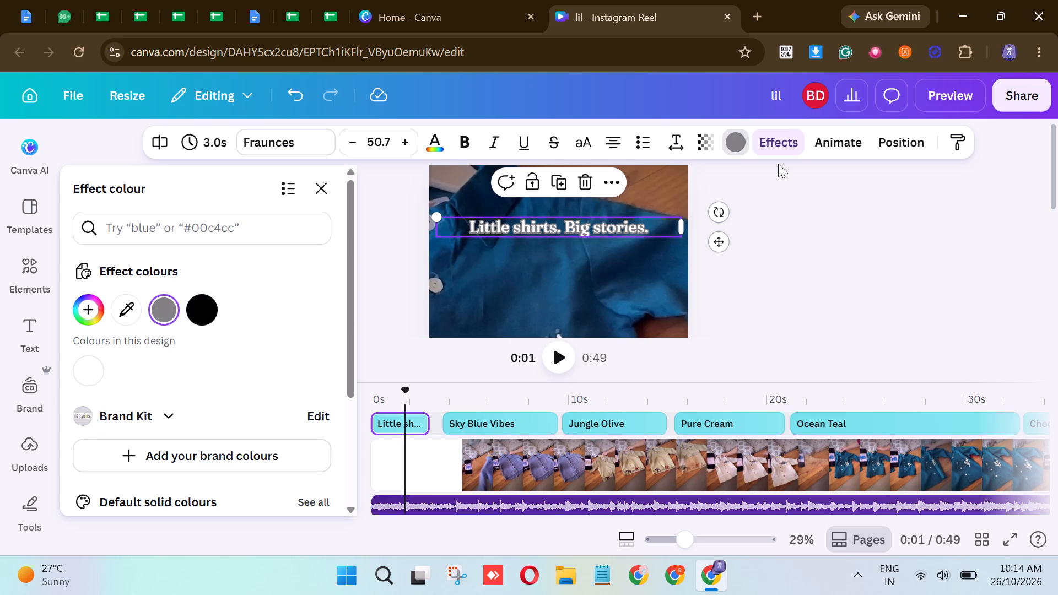
Remove the outline effect from the "Little shirts. Big stories.", "Sky Blue Vibes" and "Jungle Olive" captions.
click(766, 128)
click(775, 136)
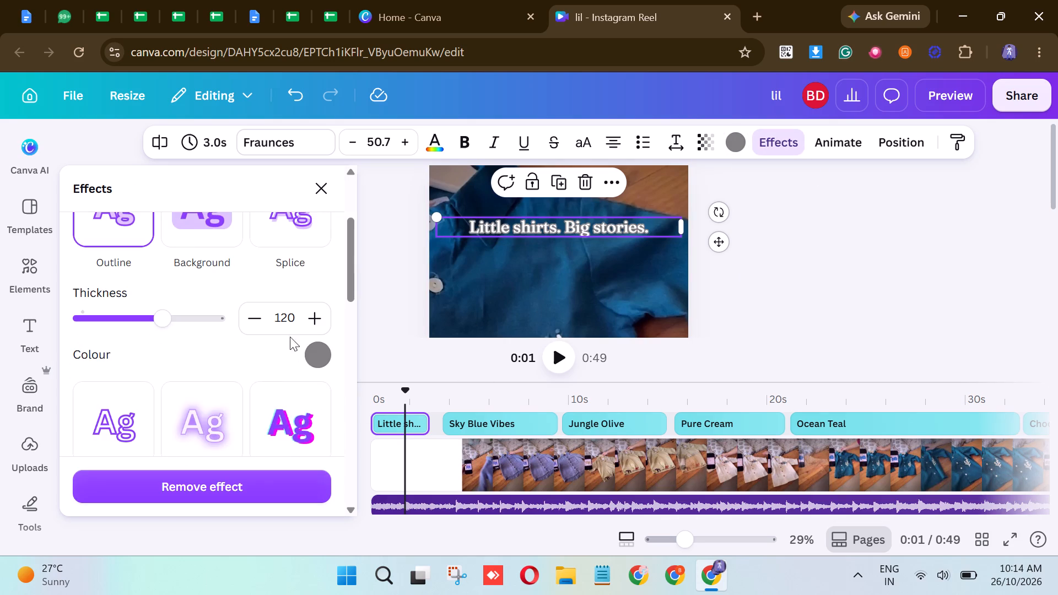
scroll(225, 318, up, 1)
scroll(189, 346, down, 1)
scroll(189, 346, up, 1)
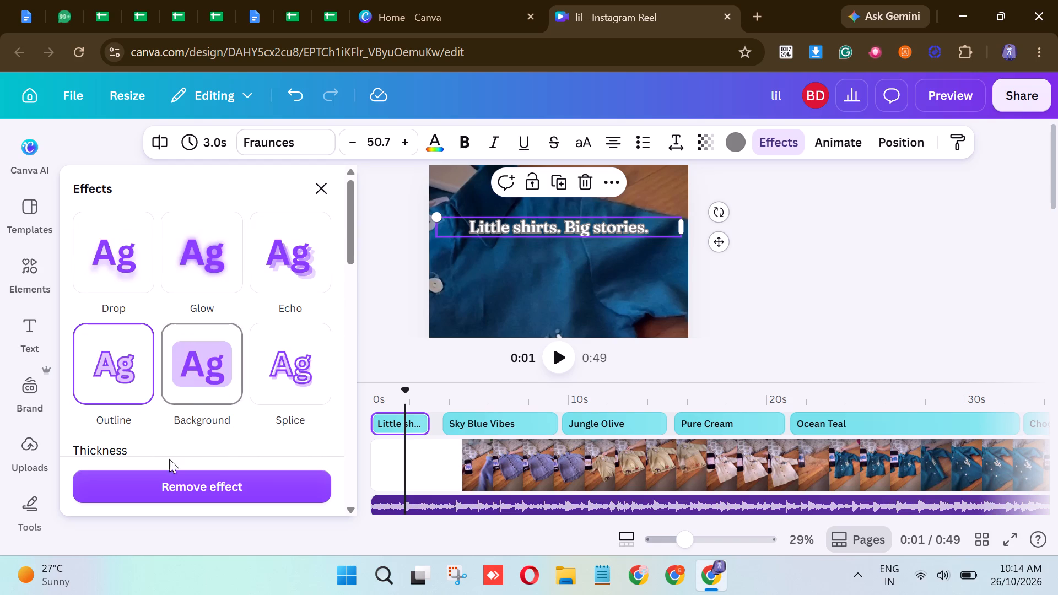
click(167, 489)
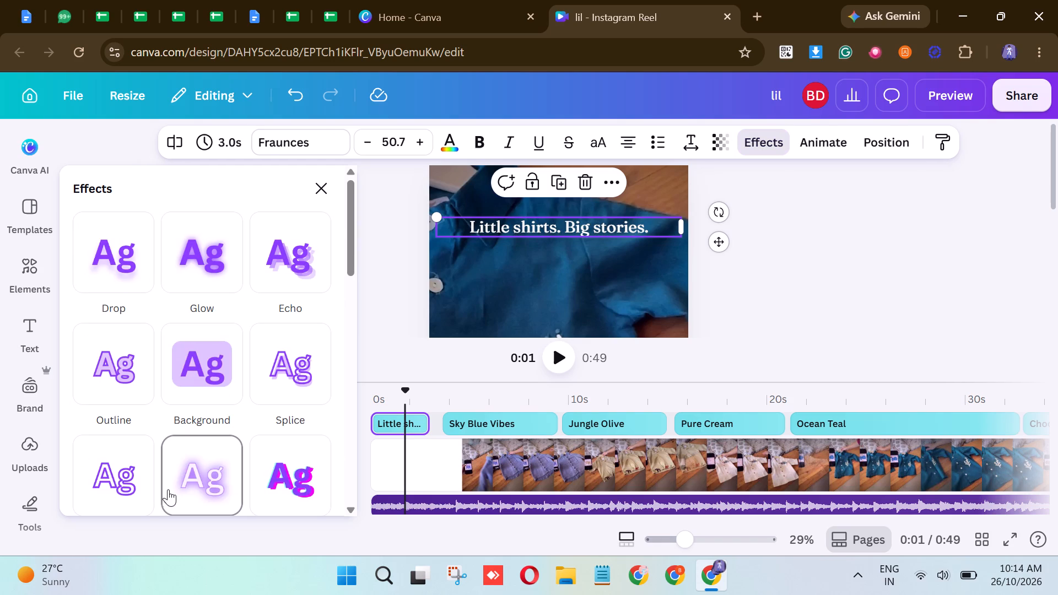
click(477, 418)
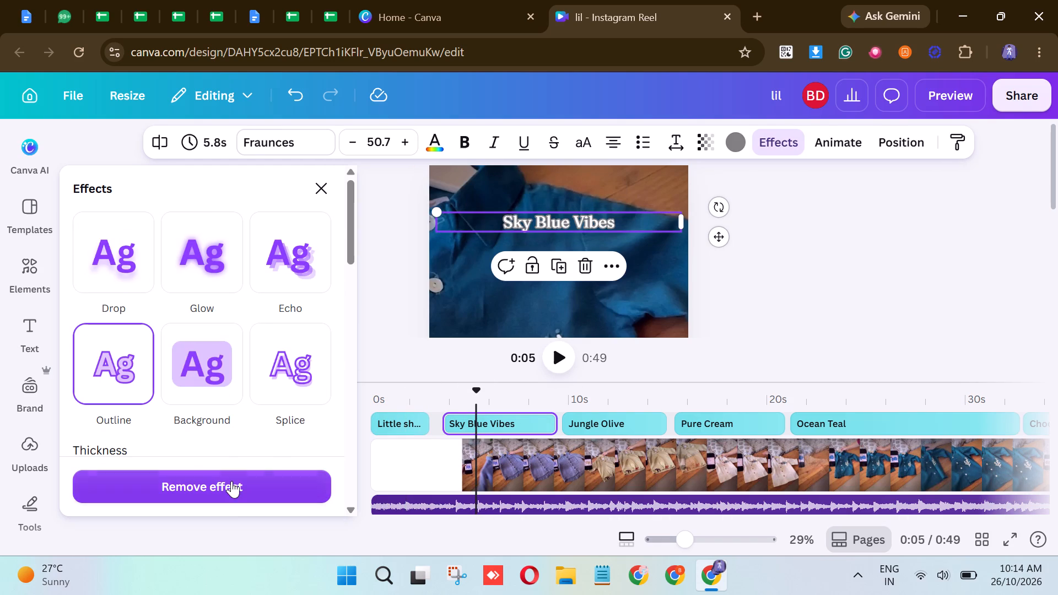
click(231, 481)
click(580, 425)
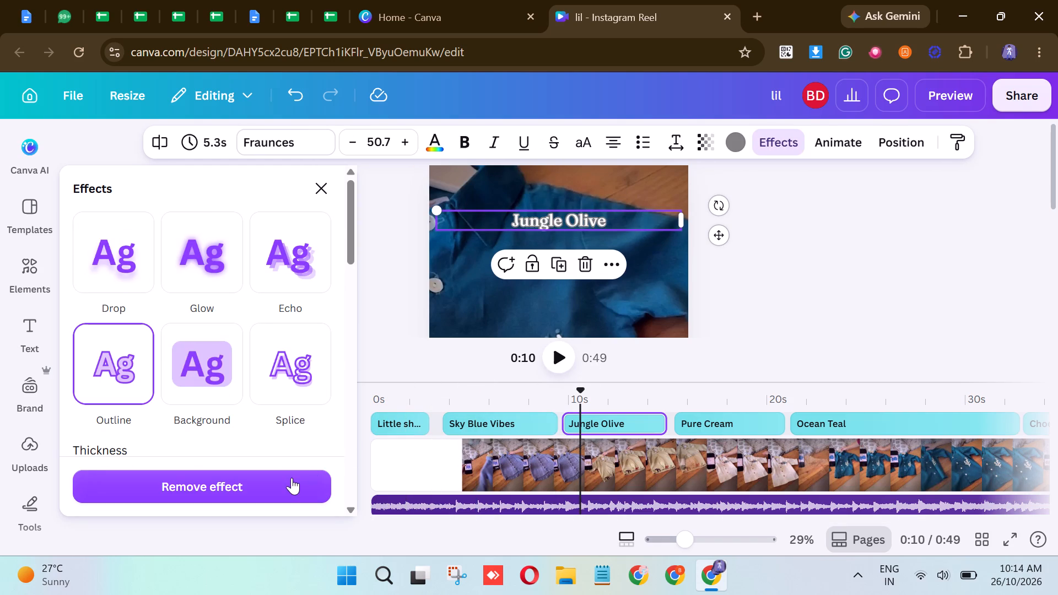
click(278, 485)
click(712, 423)
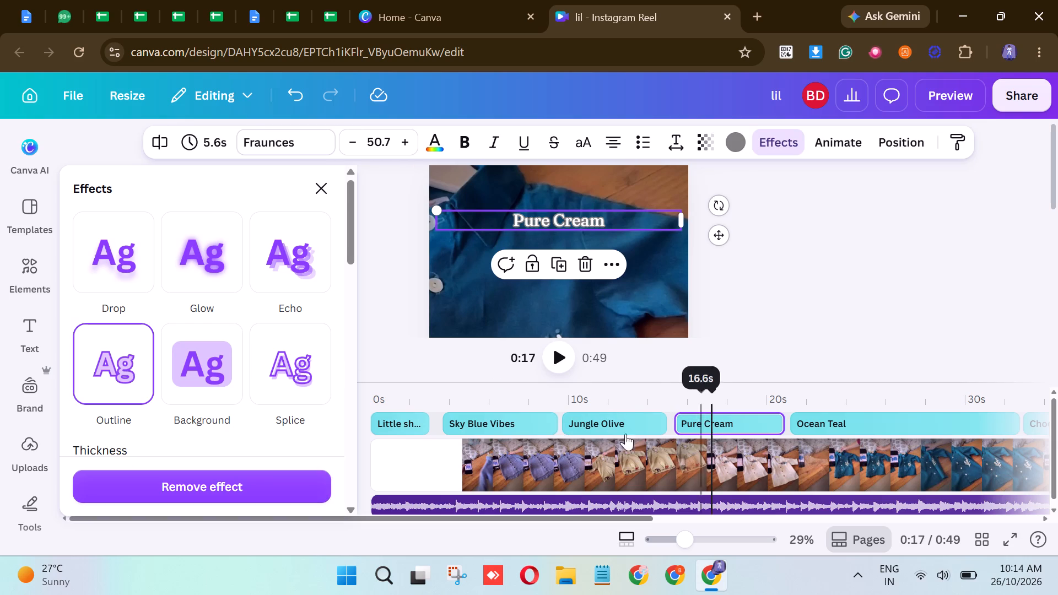
click(285, 484)
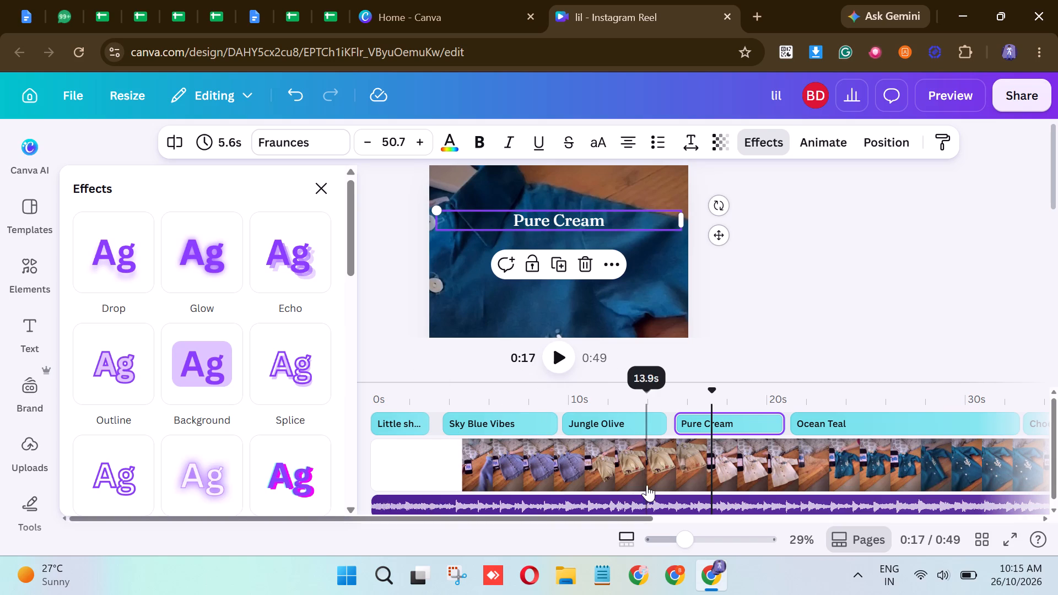
click(100, 369)
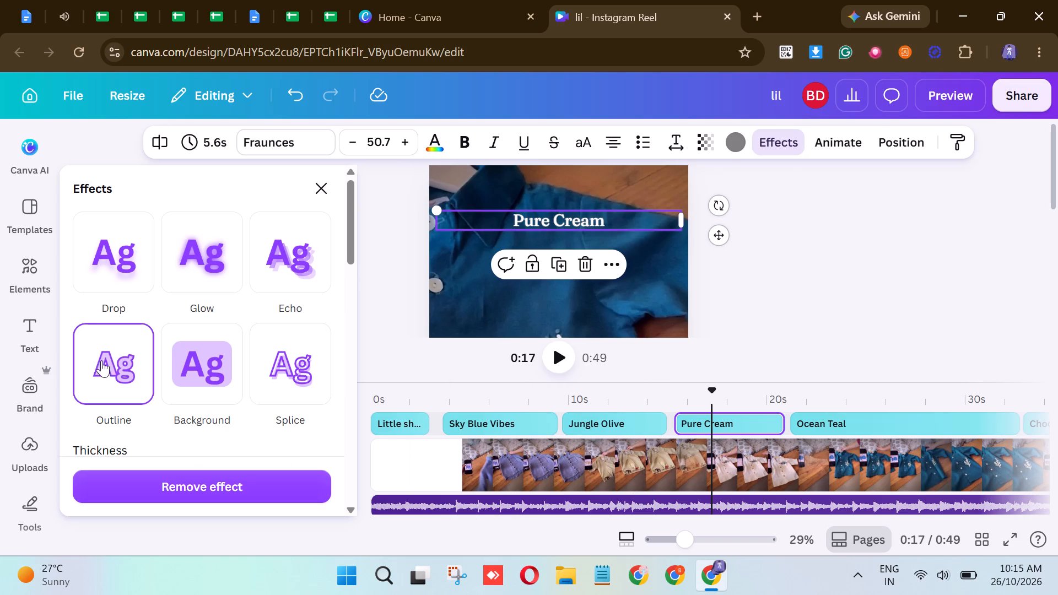
click(214, 484)
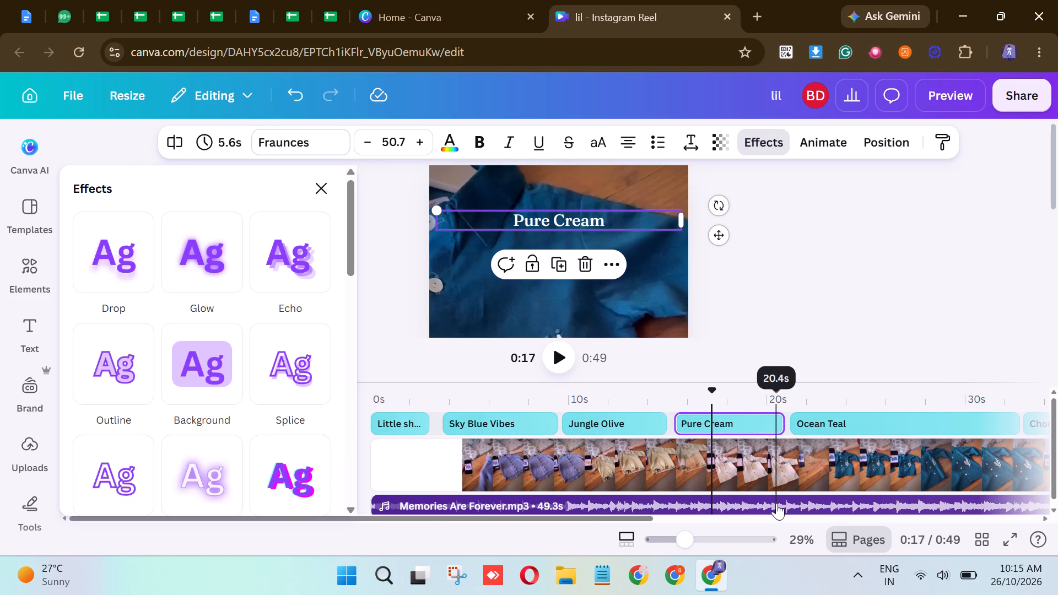
click(830, 420)
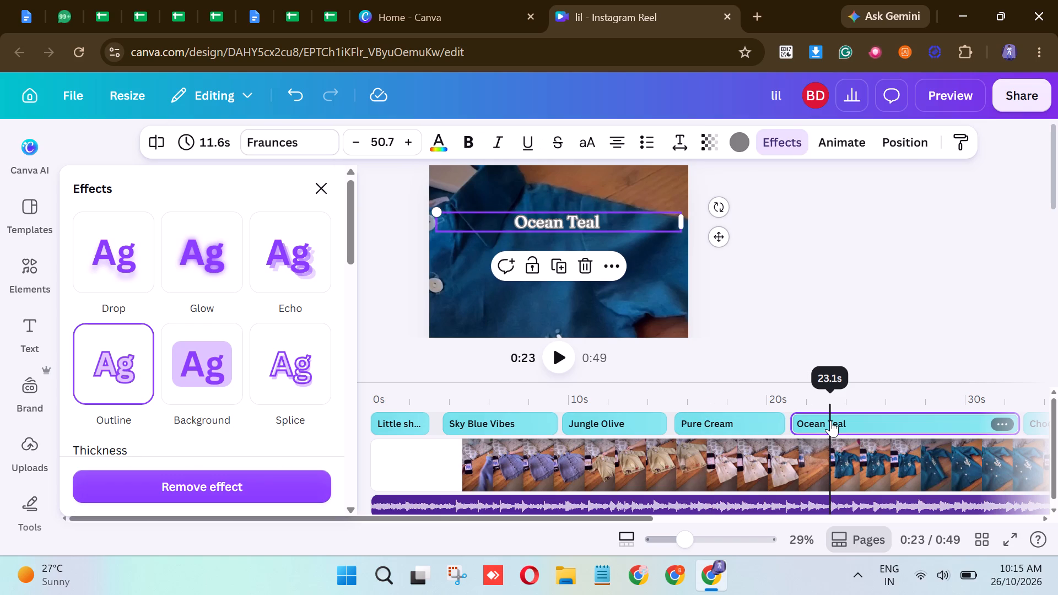
click(242, 489)
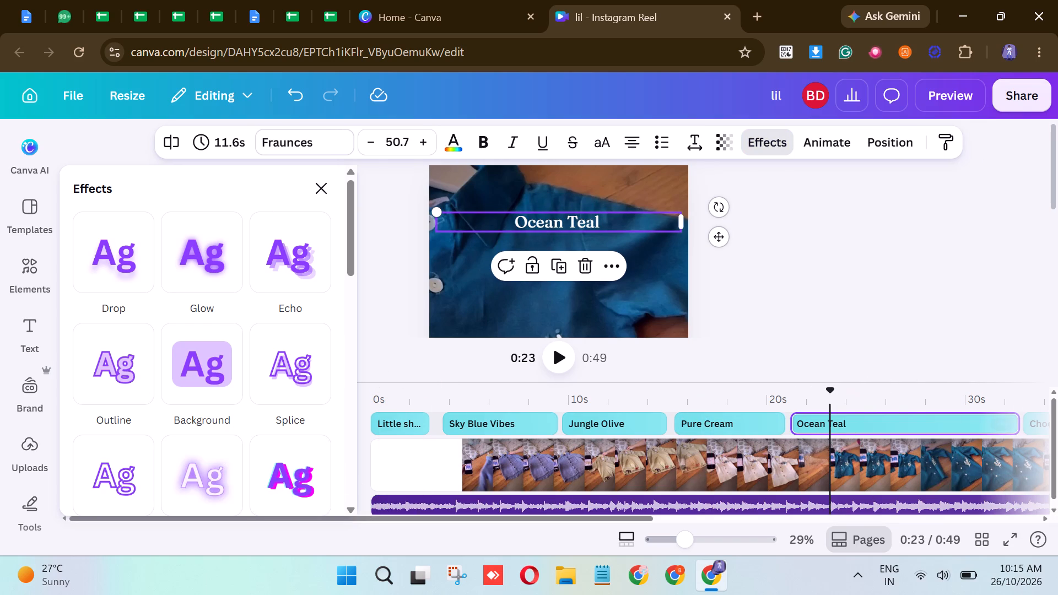
drag(829, 388, 1018, 374)
click(822, 418)
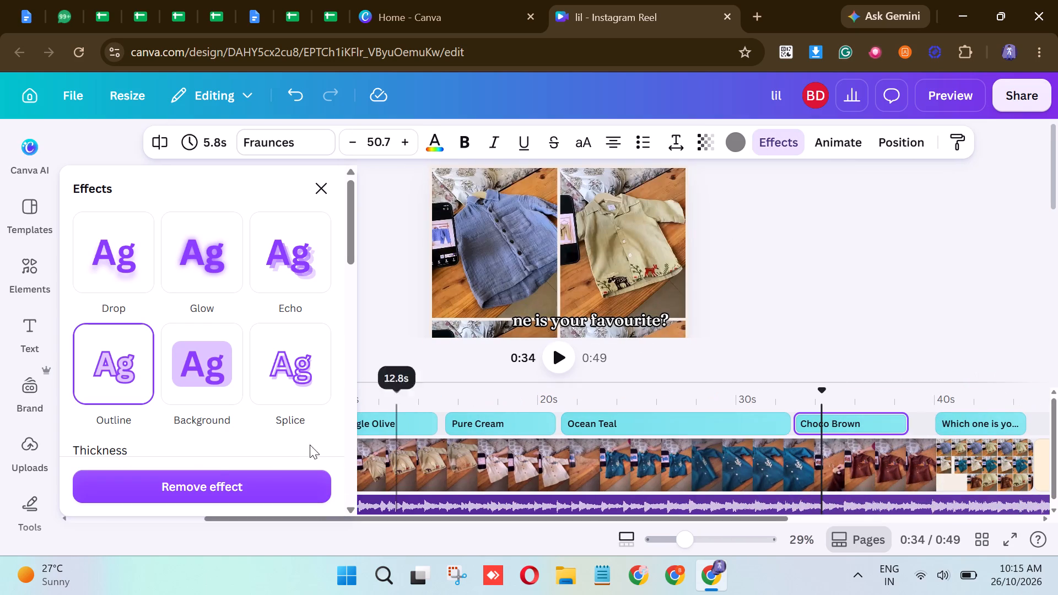
click(204, 480)
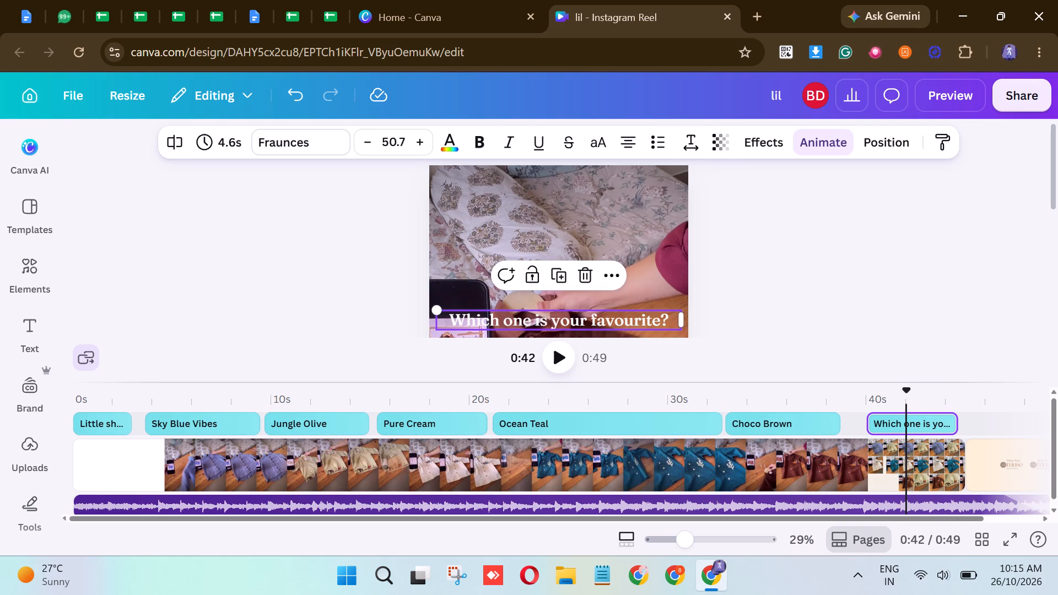
Apply the Bounce animation to the opening "Little shirts. Big stories." caption.
drag(908, 391, 84, 383)
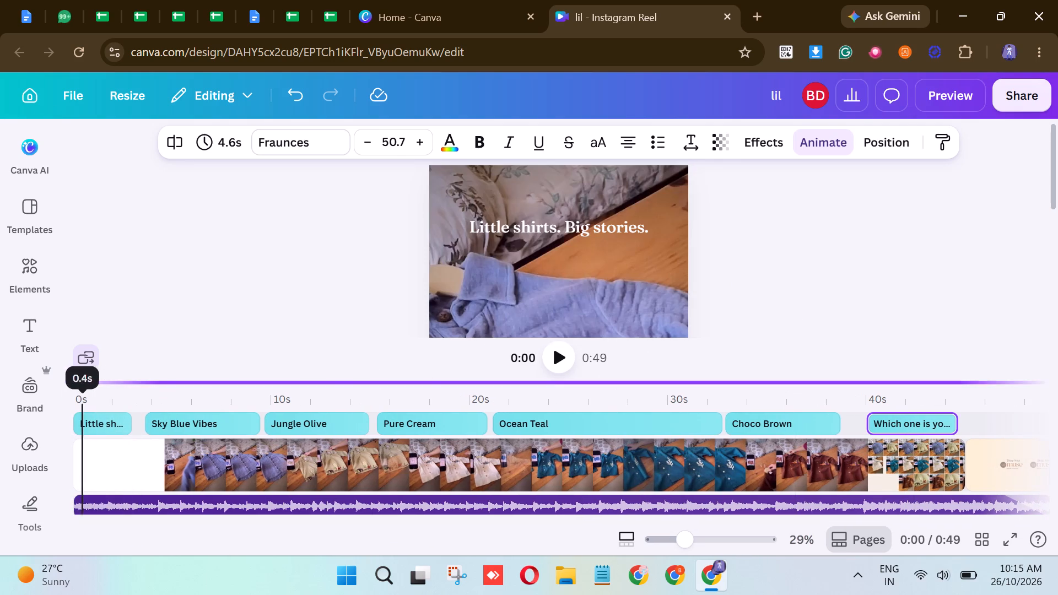
click(109, 419)
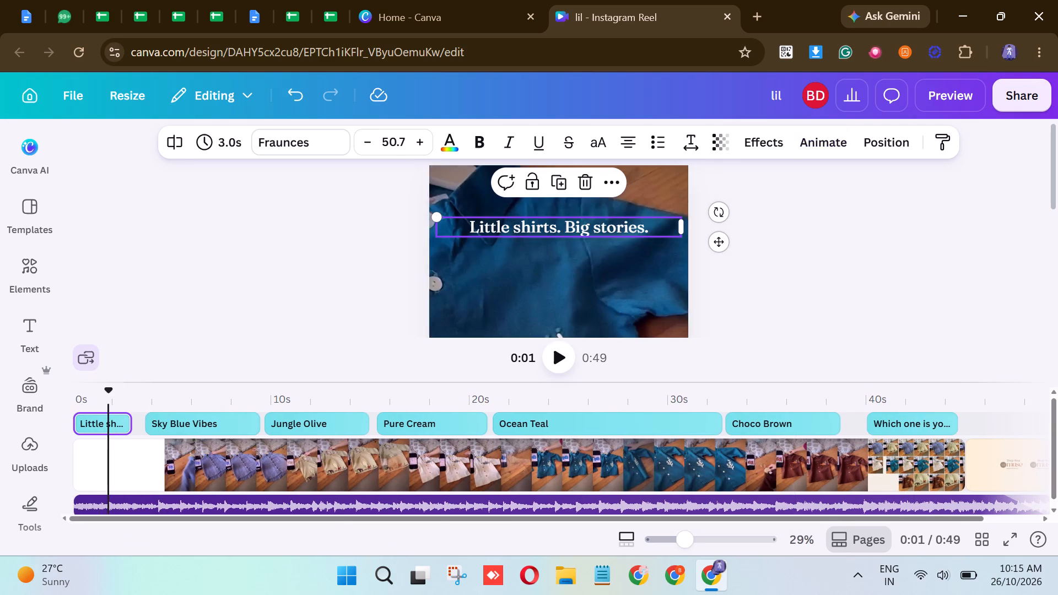
click(813, 145)
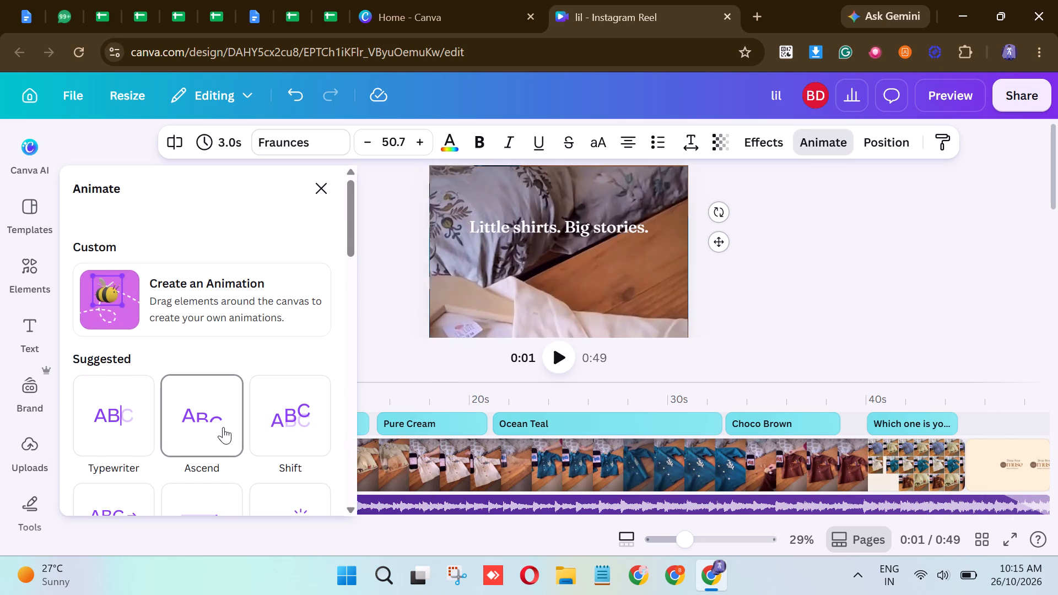
scroll(279, 413, down, 1)
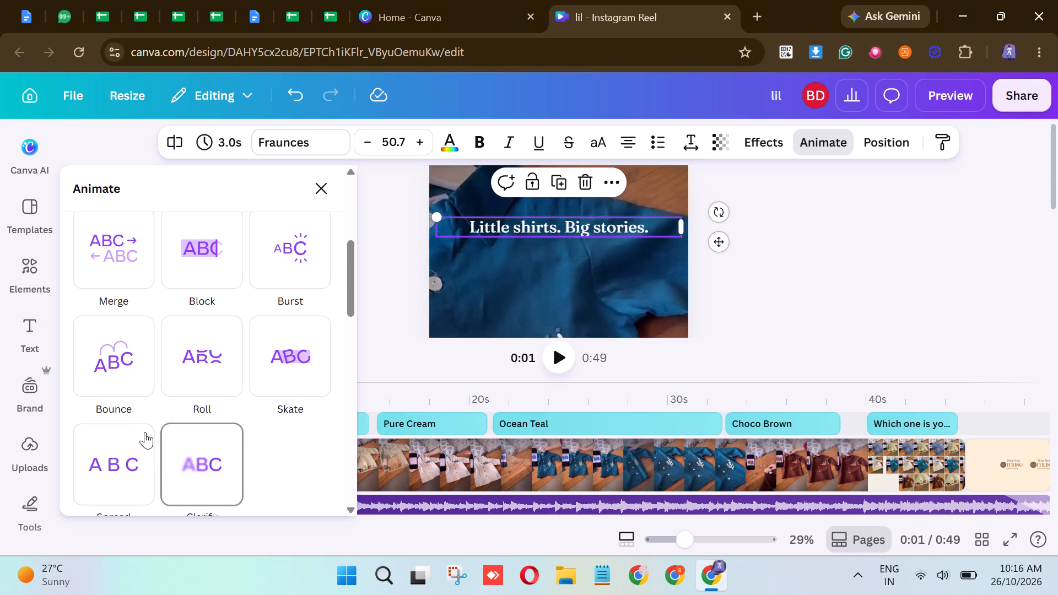
click(123, 382)
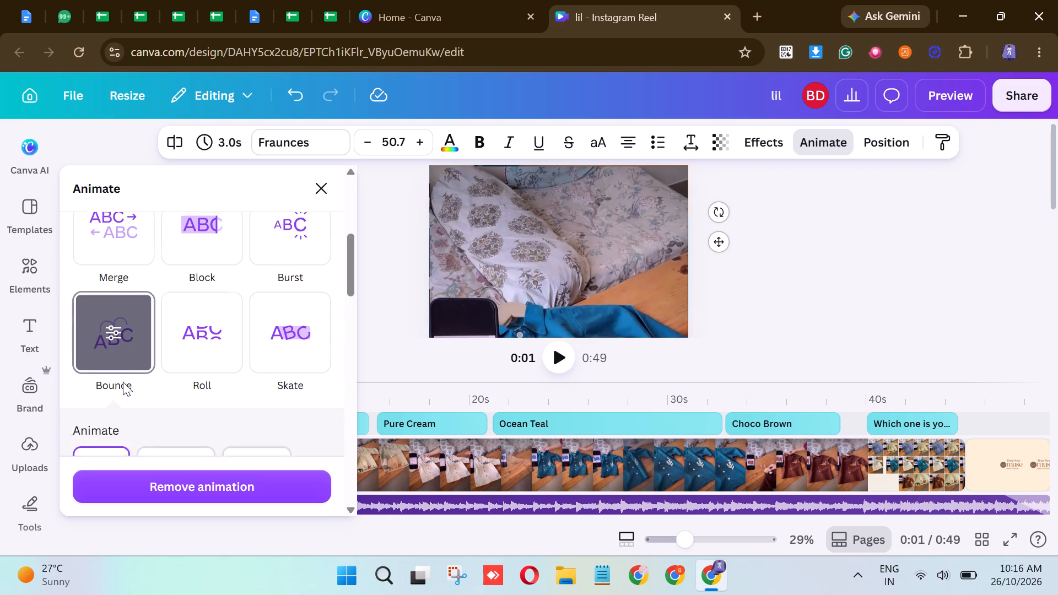
click(887, 349)
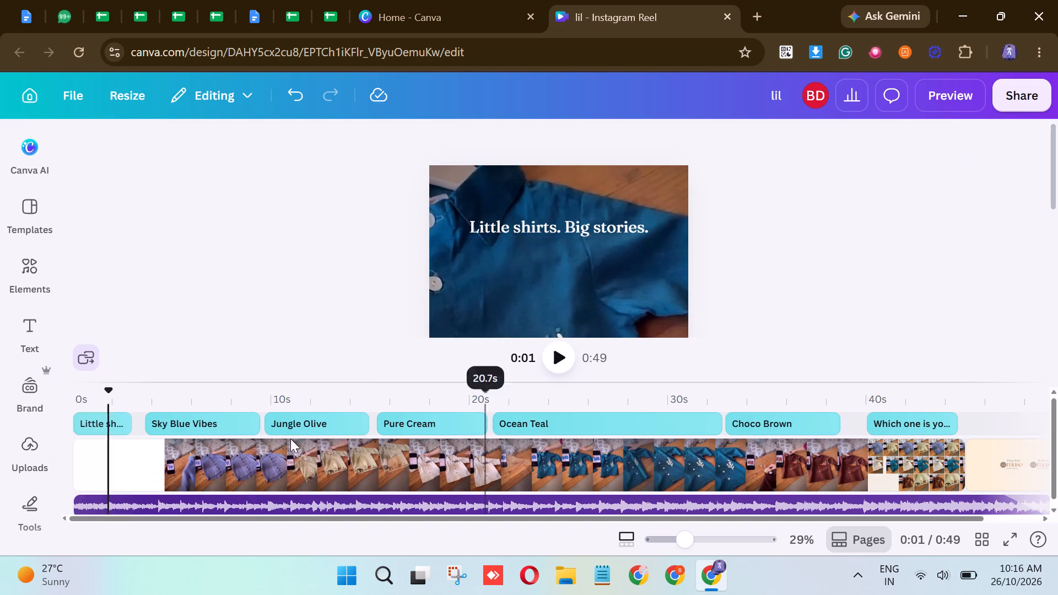
Apply the Bounce animation to the "Sky Blue Vibes" caption.
click(200, 419)
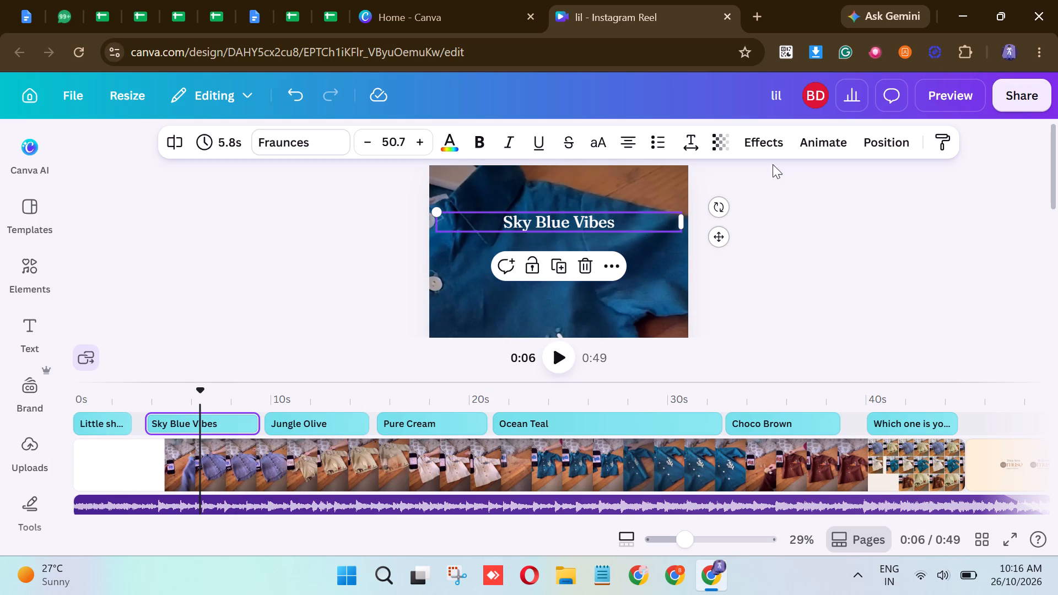
click(806, 147)
scroll(134, 421, down, 1)
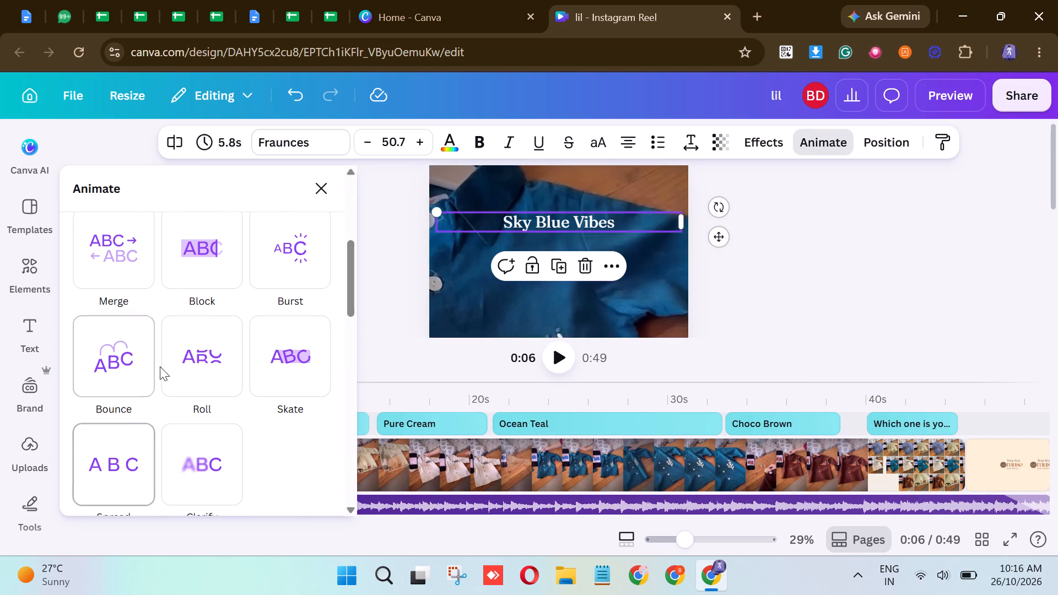
click(104, 352)
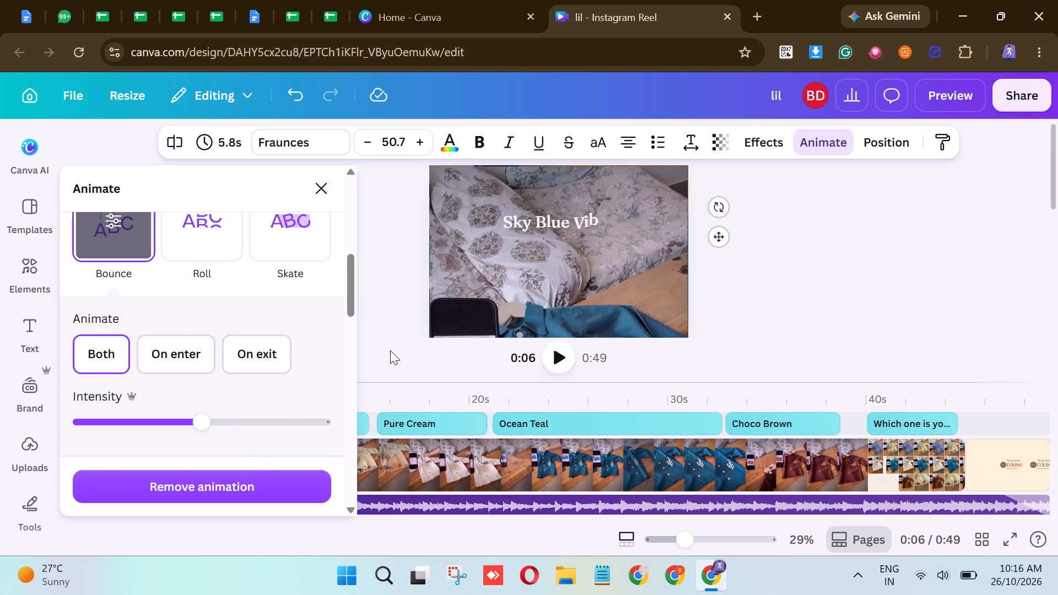
click(390, 350)
Apply the Bounce animation to the "Jungle Olive", "Pure Cream", "Ocean Teal" and "Choco Brown" captions.
click(299, 421)
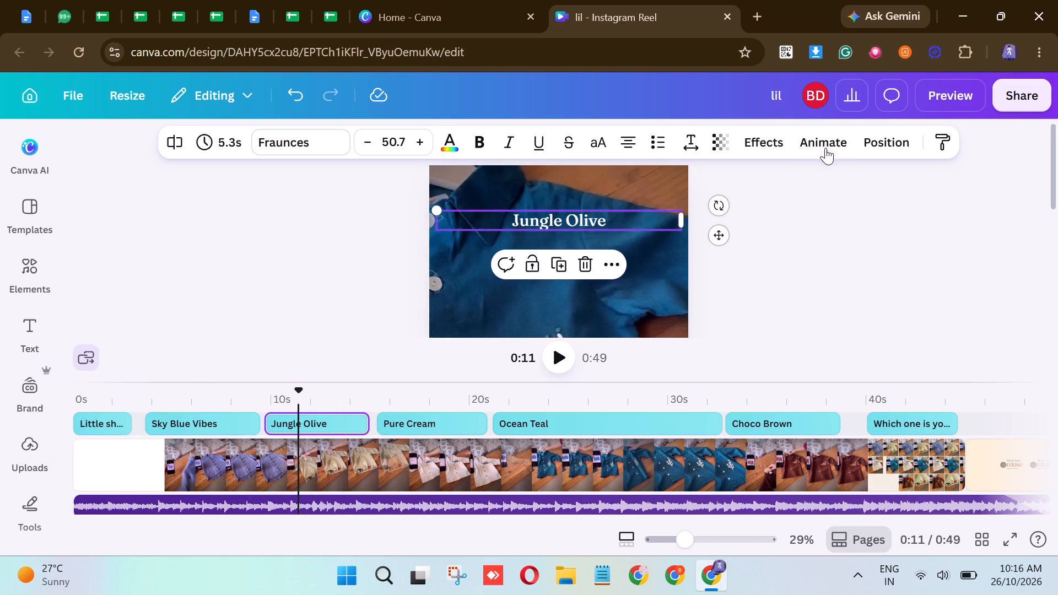
click(825, 146)
scroll(136, 428, down, 1)
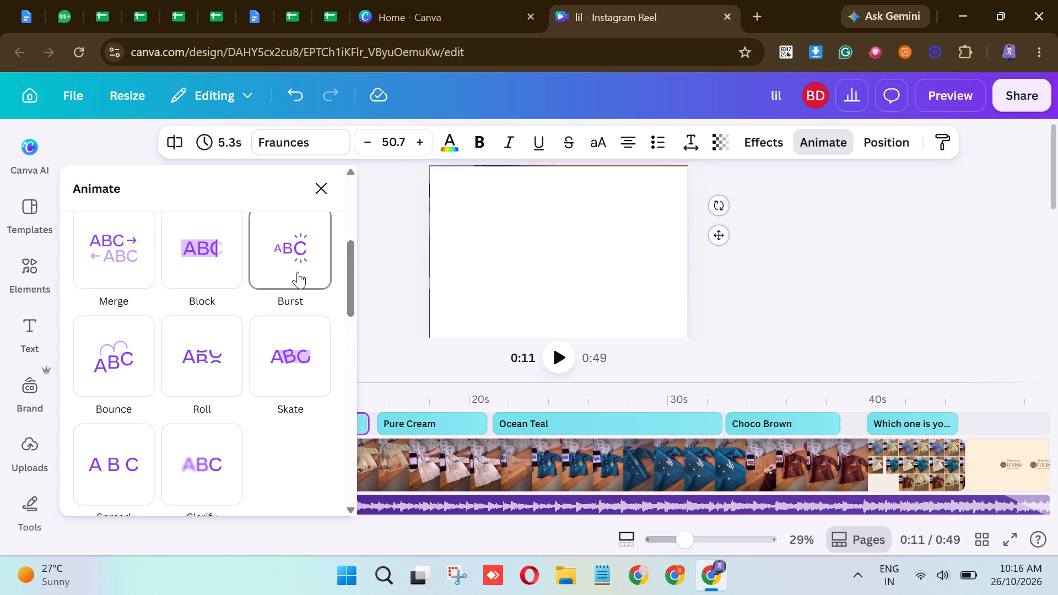
click(136, 354)
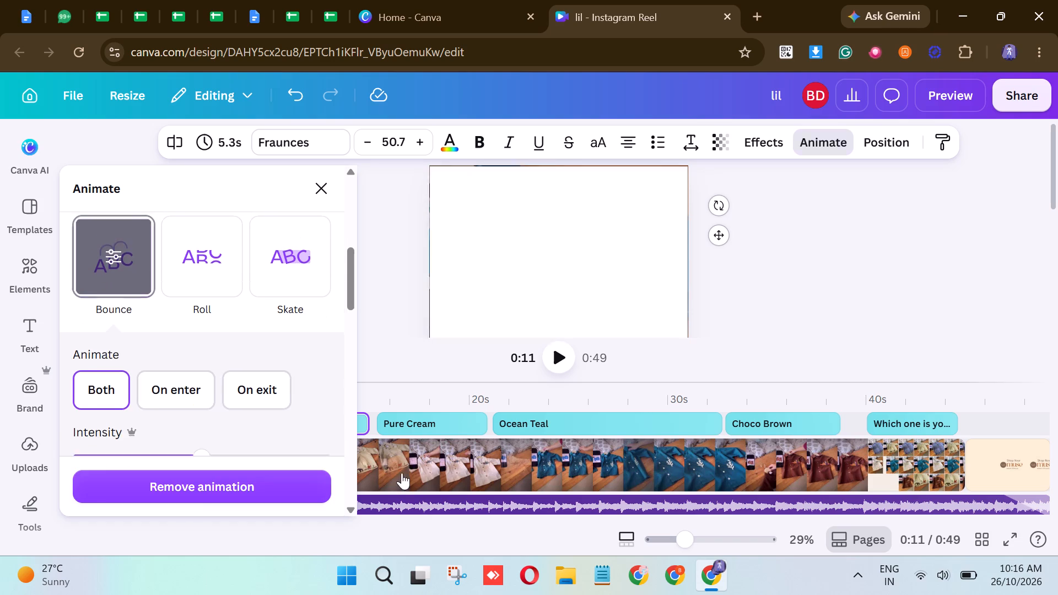
click(415, 423)
click(114, 228)
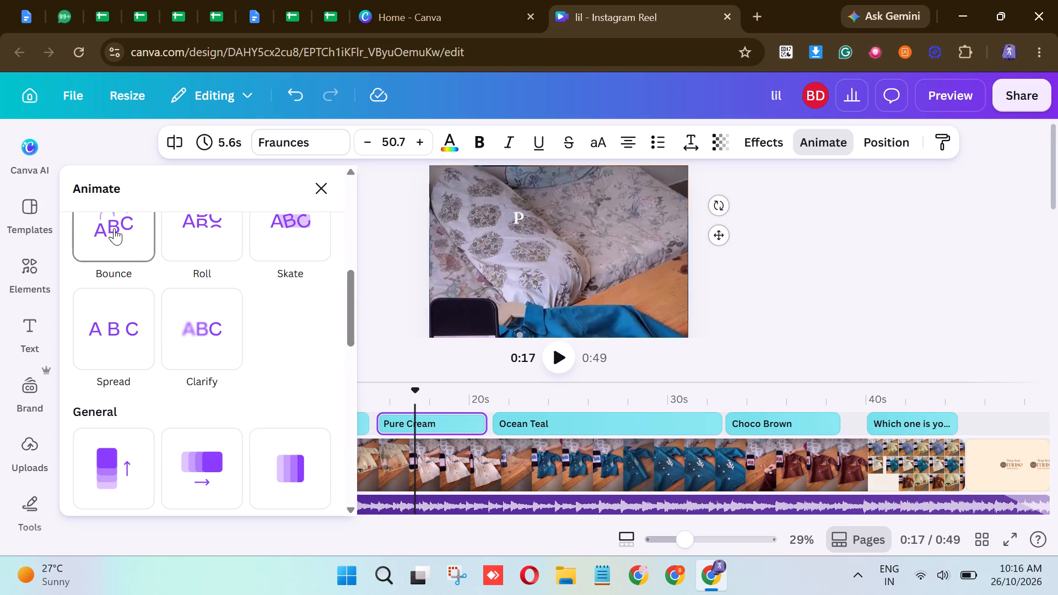
click(573, 419)
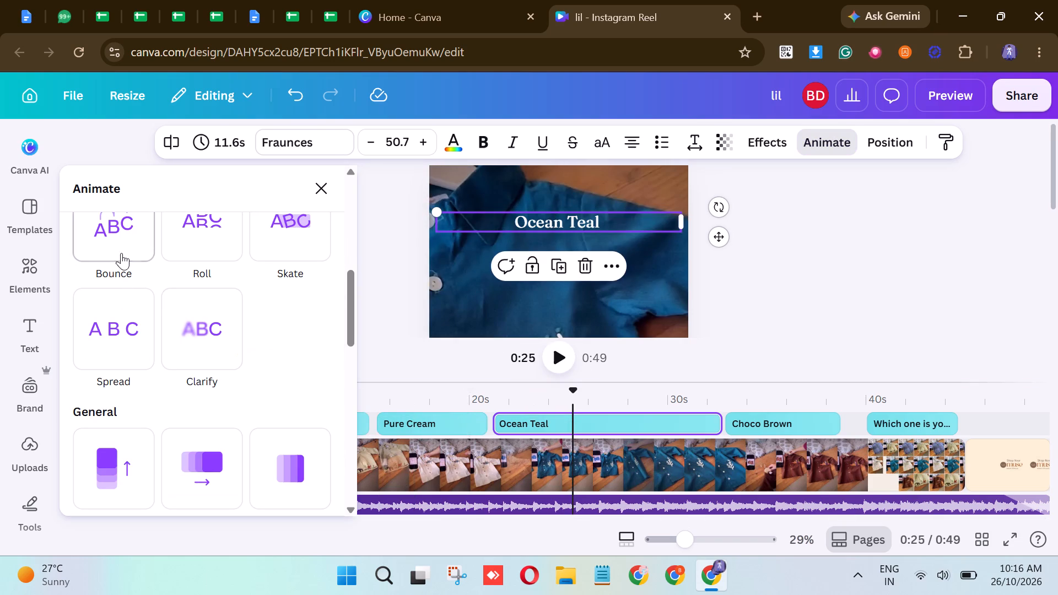
click(121, 251)
click(758, 414)
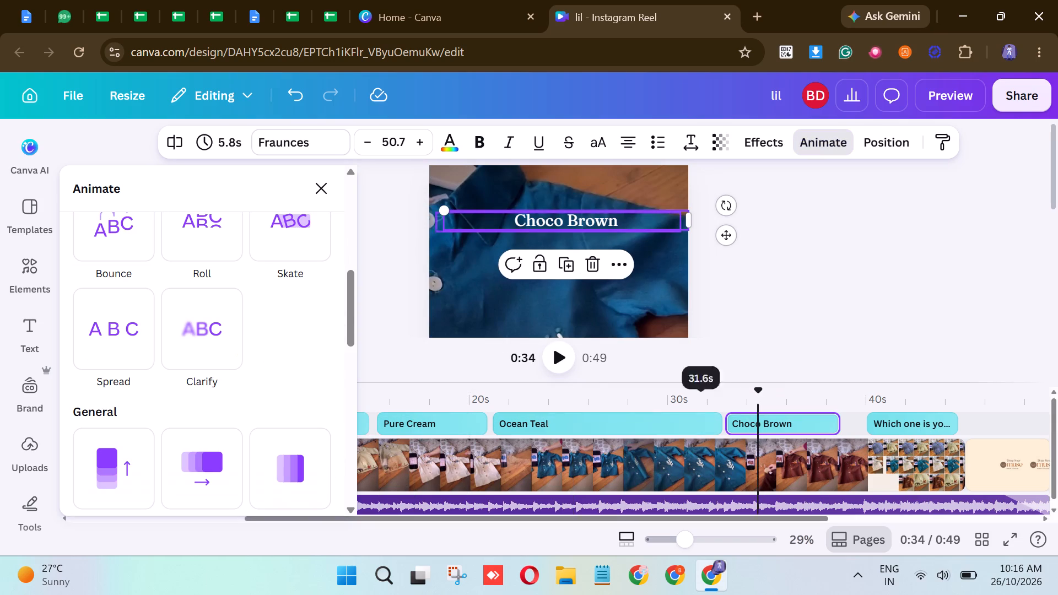
click(108, 214)
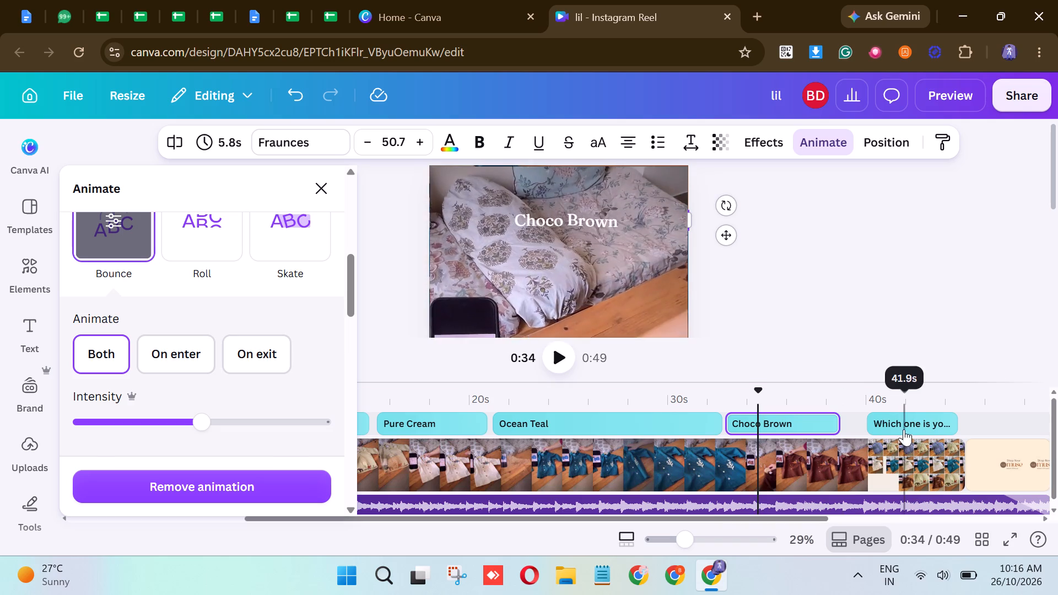
Check the animation options of the closing "Which one is your favourite?" caption and preview the reel.
click(903, 422)
scroll(132, 292, down, 1)
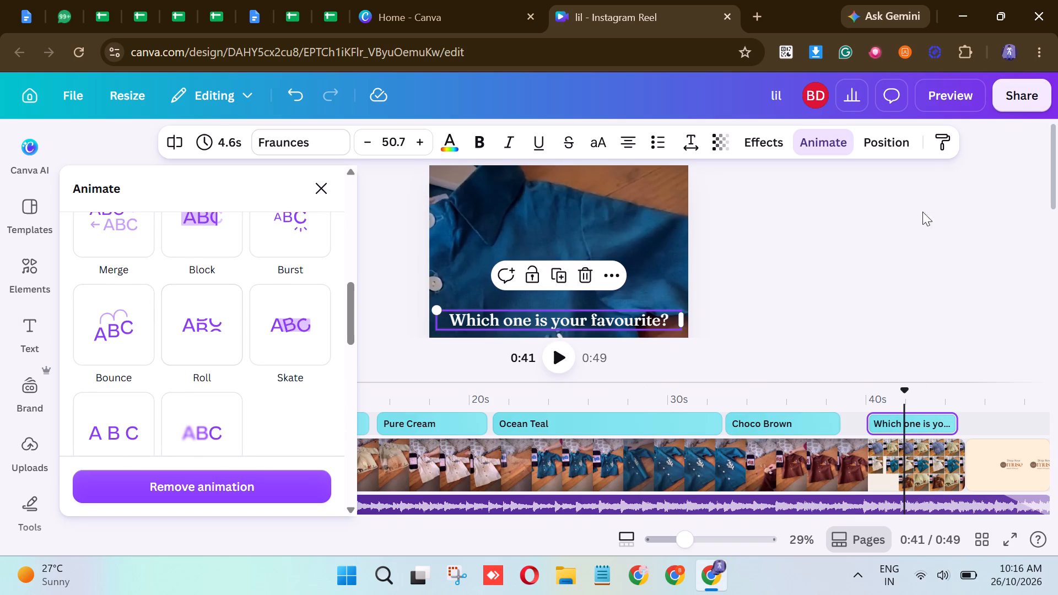
click(941, 87)
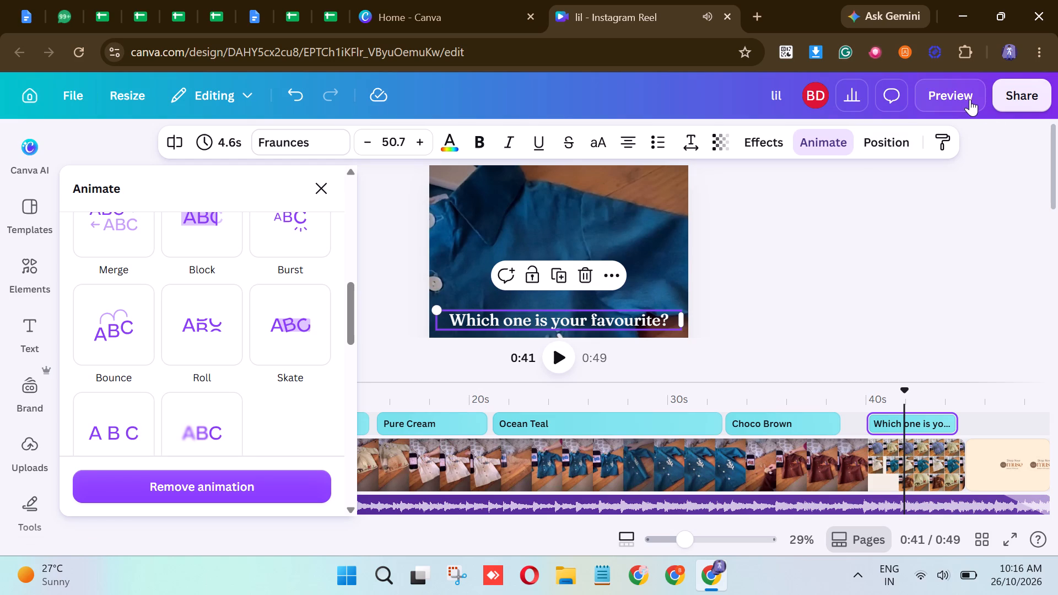
Download the reel as an MP4 video in 4K quality.
click(1032, 96)
click(761, 426)
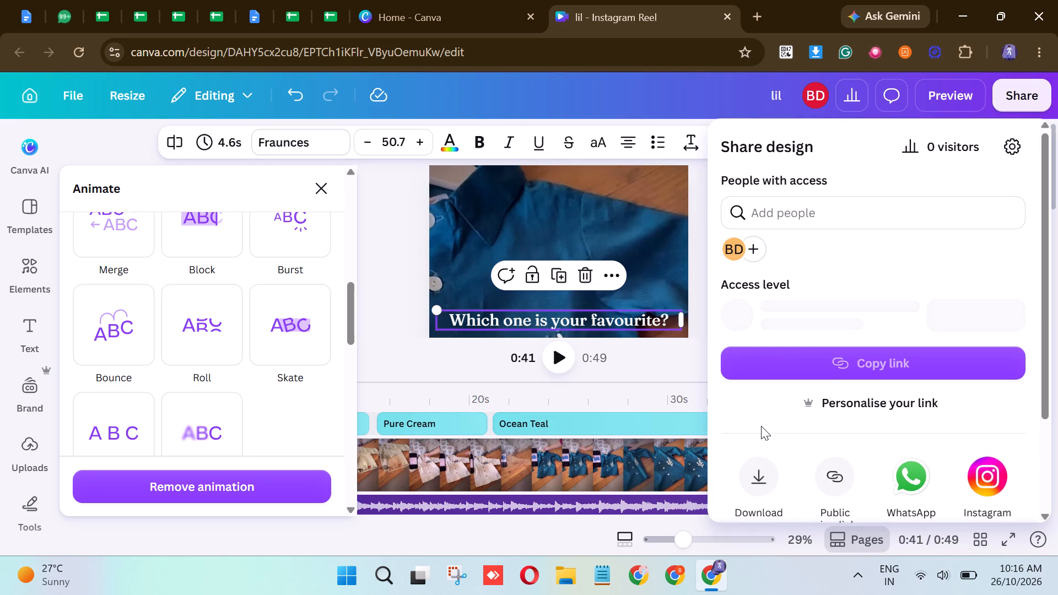
click(764, 470)
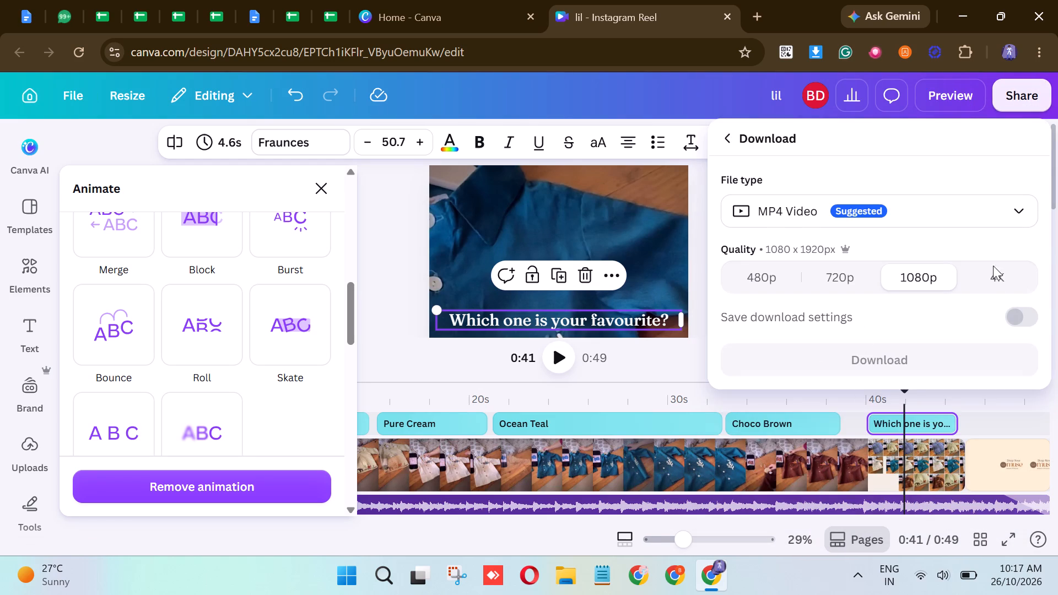
click(994, 277)
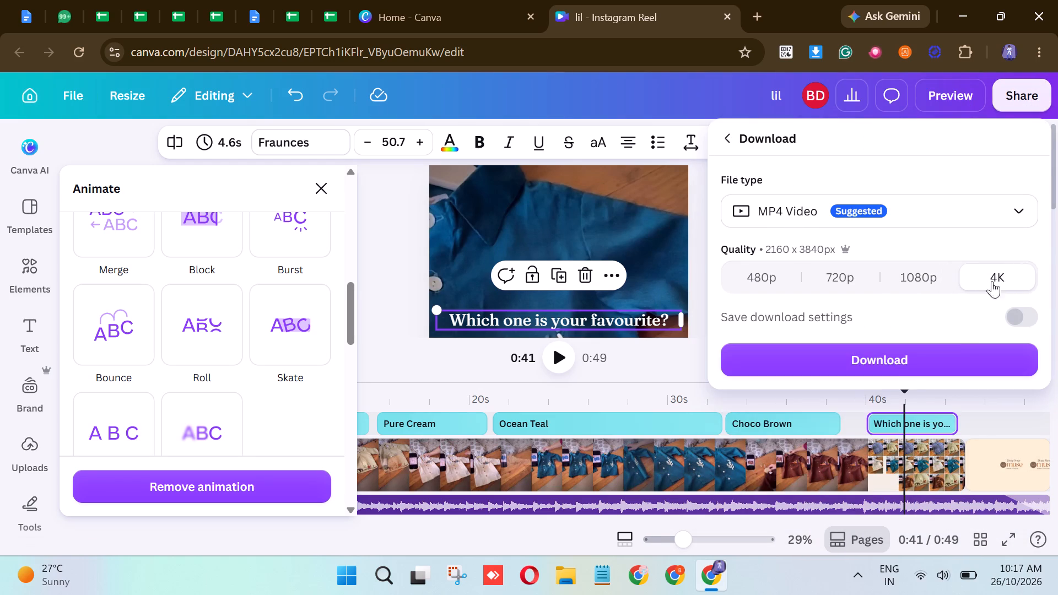
click(889, 361)
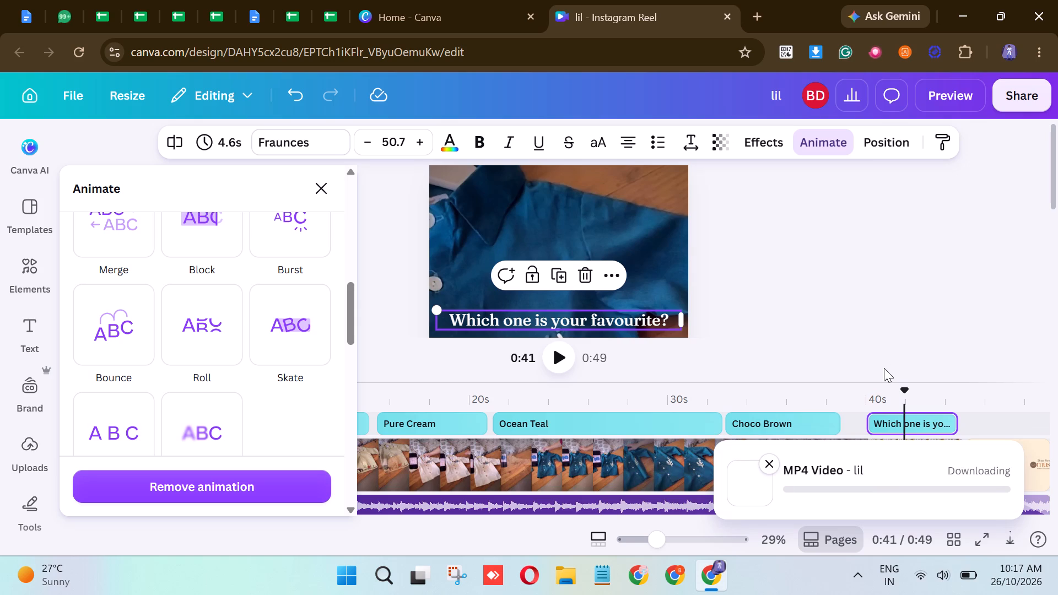
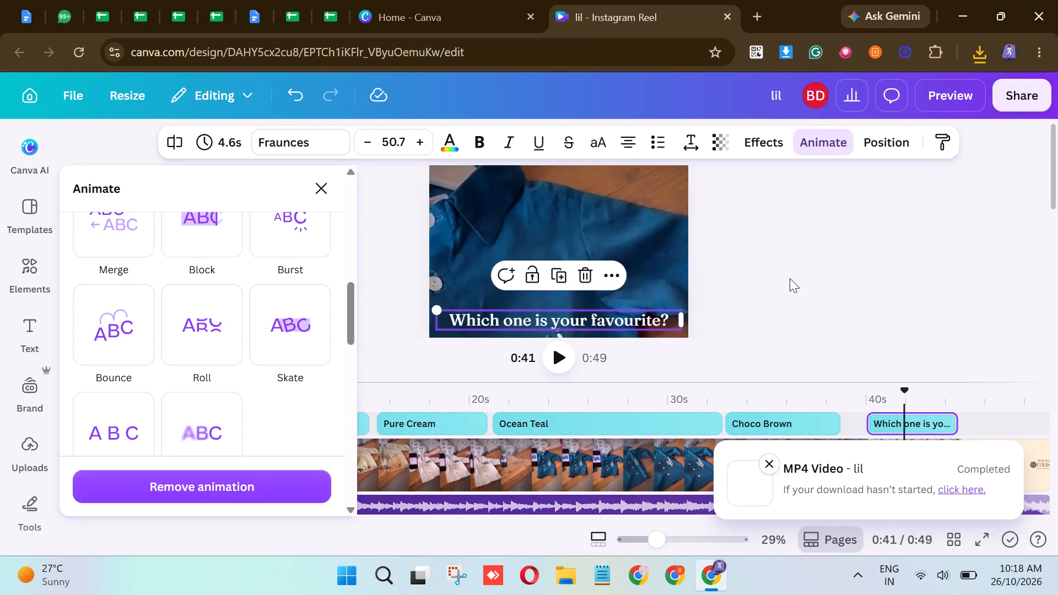
Dismiss the completed download notice and return the playhead to the start of the "lil" reel.
click(790, 278)
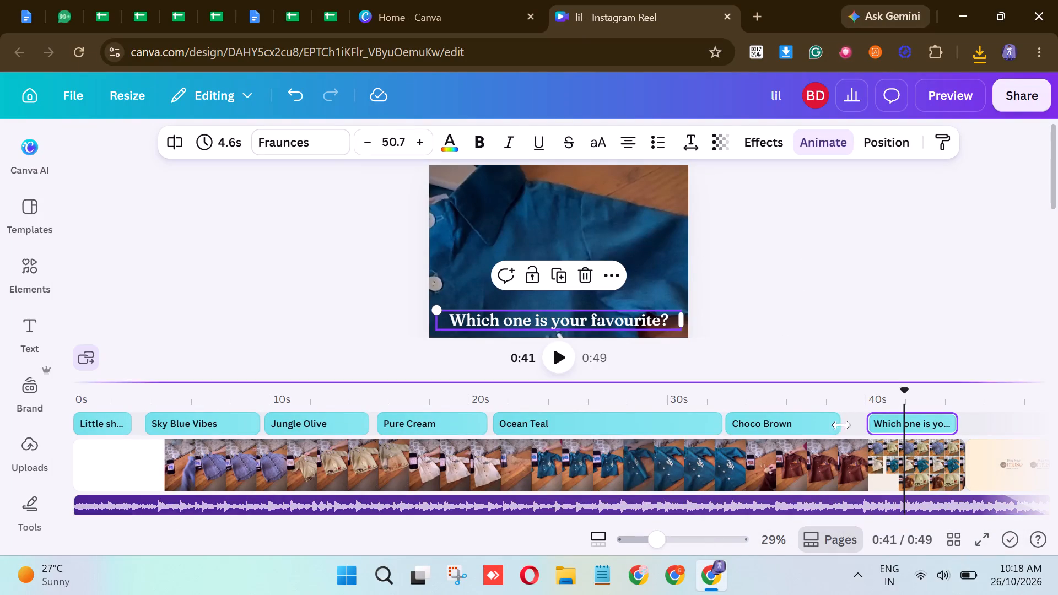
drag(908, 390, 10, 348)
Open the "Ducks. Flowers. Pure cuteness" Instagram Reel from the recent designs on the Canva home page.
click(462, 0)
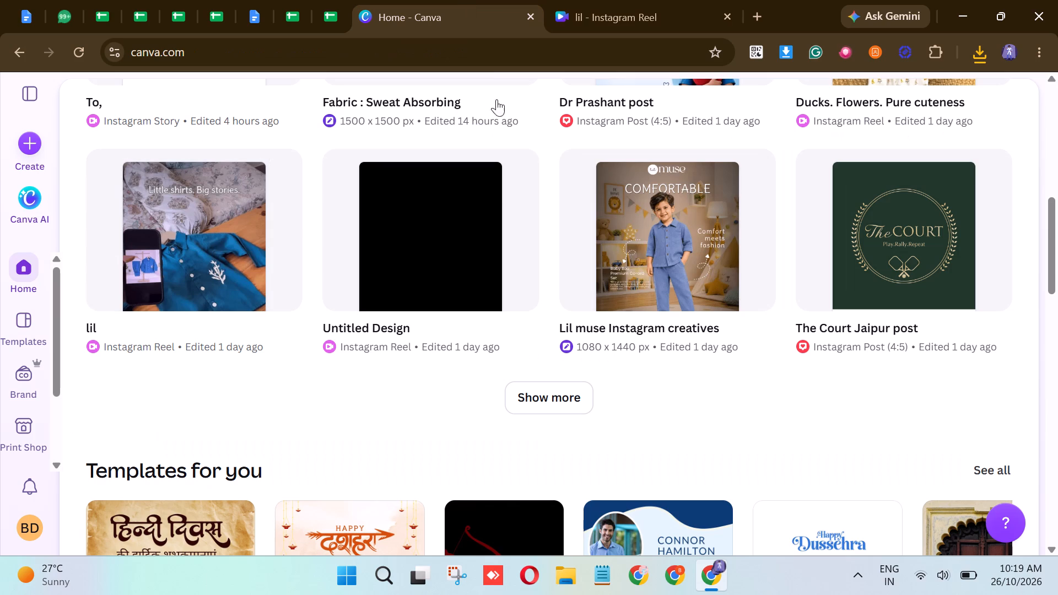
scroll(444, 300, up, 1)
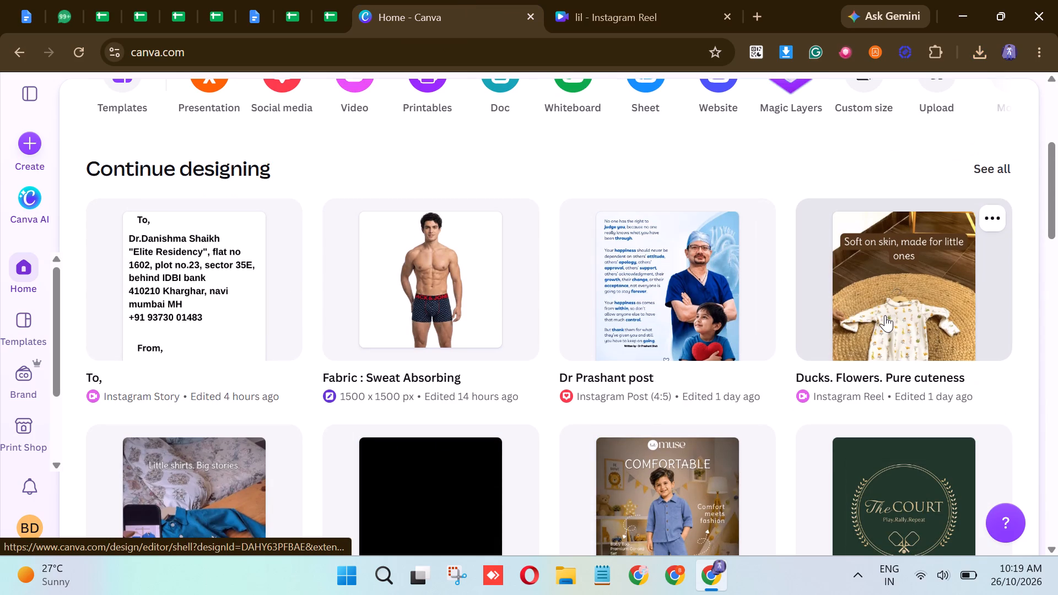
click(885, 315)
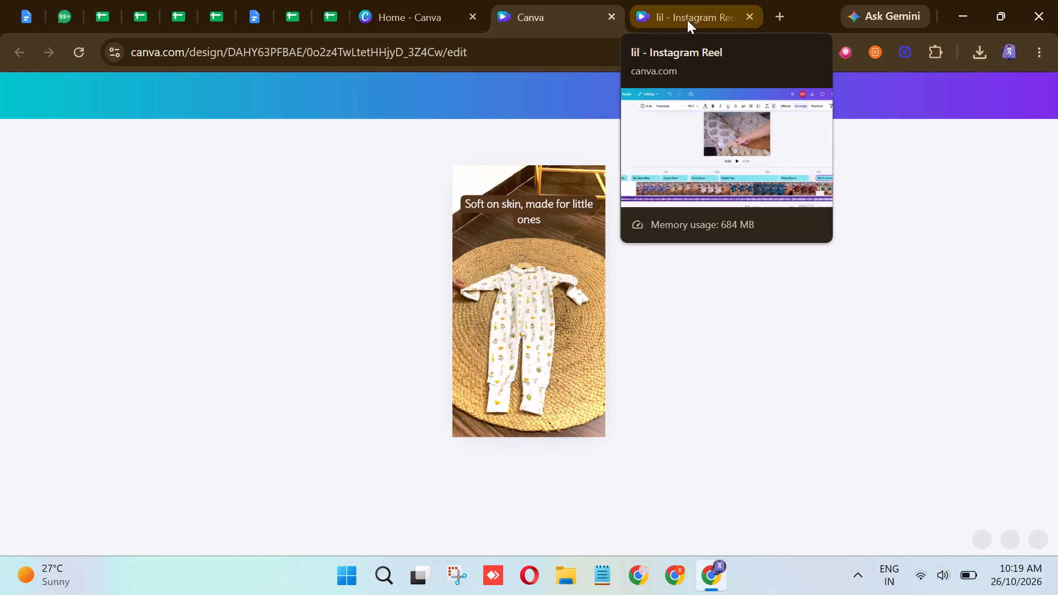
Switch back to the "lil" Instagram Reel design to view its opening frame.
click(687, 20)
scroll(780, 306, up, 2)
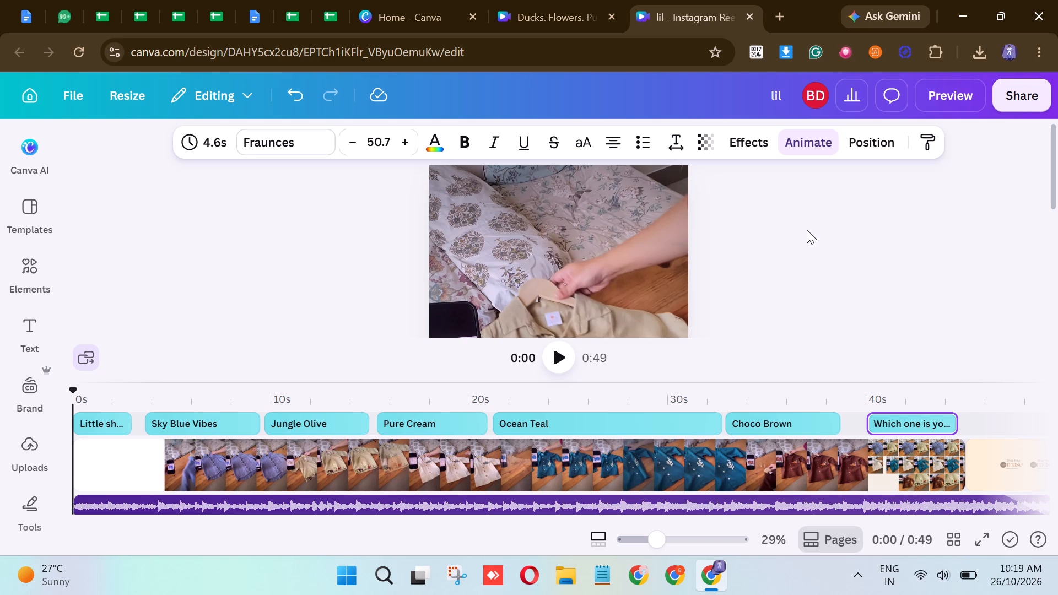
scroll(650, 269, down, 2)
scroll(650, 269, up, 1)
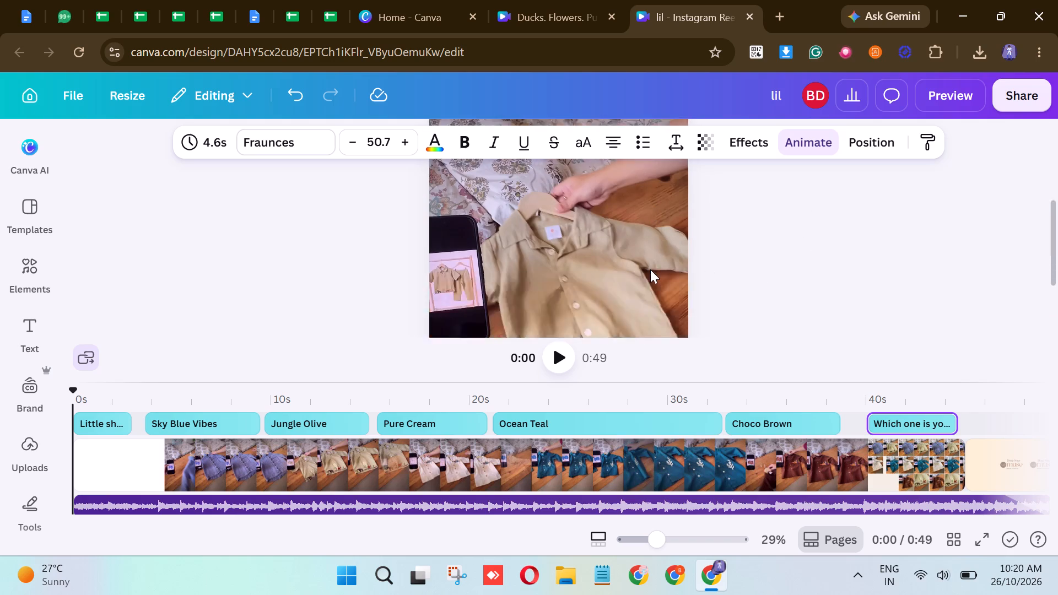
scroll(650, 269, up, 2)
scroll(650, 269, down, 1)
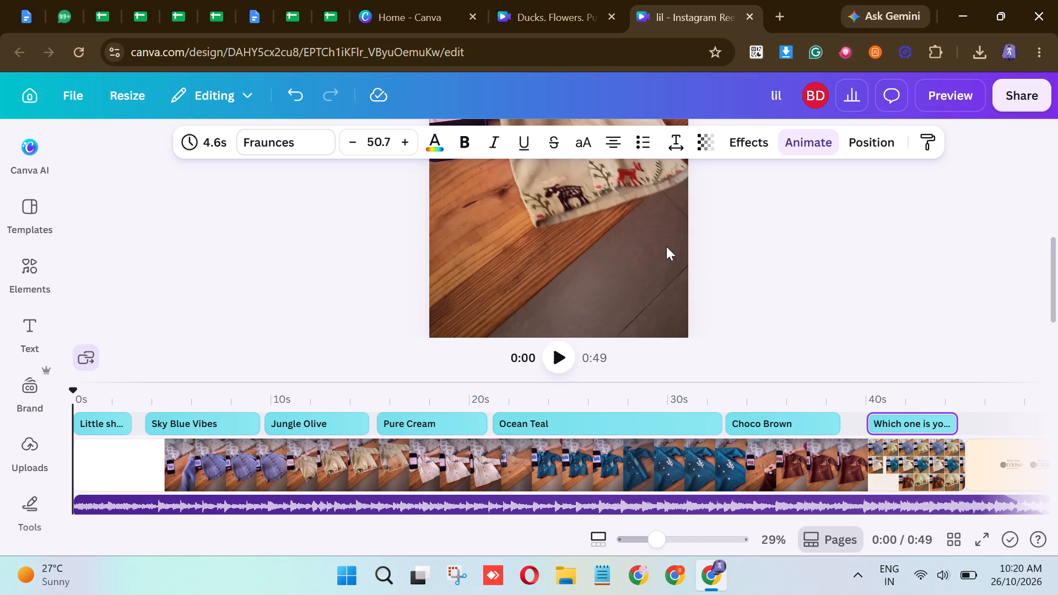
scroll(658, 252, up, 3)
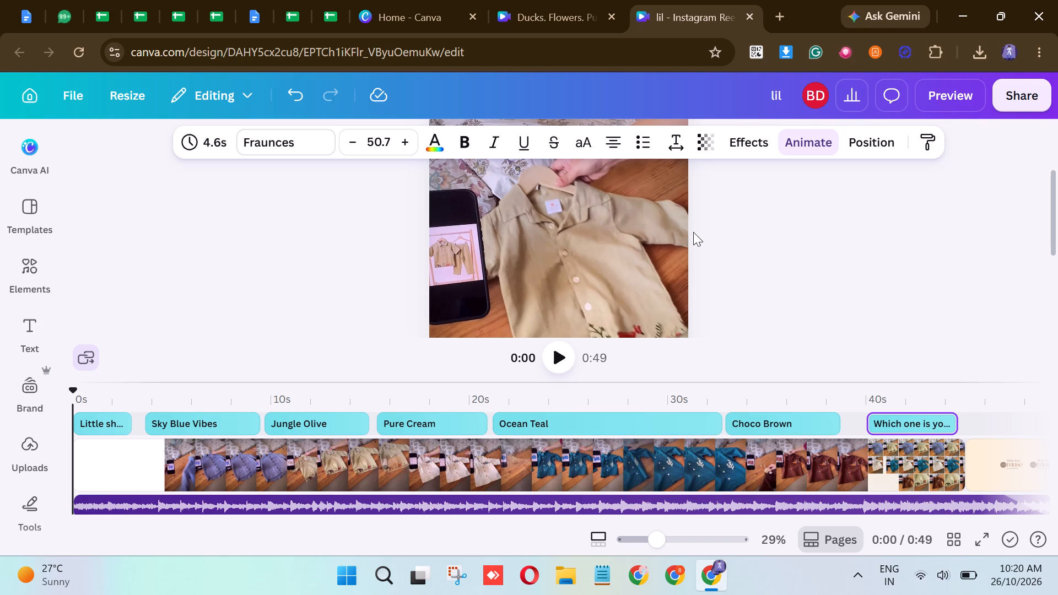
Switch to the "Ducks. Flowers. Pure cuteness" reel and play its opening captions, returning to the start of the timeline.
click(525, 0)
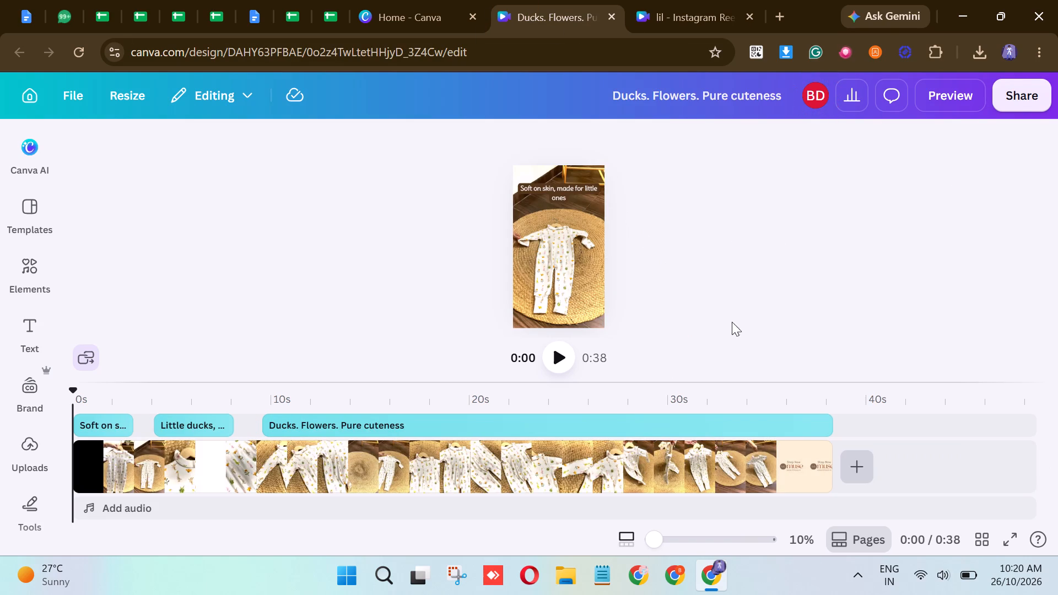
click(571, 353)
ctrl+scroll(635, 244, up, 3)
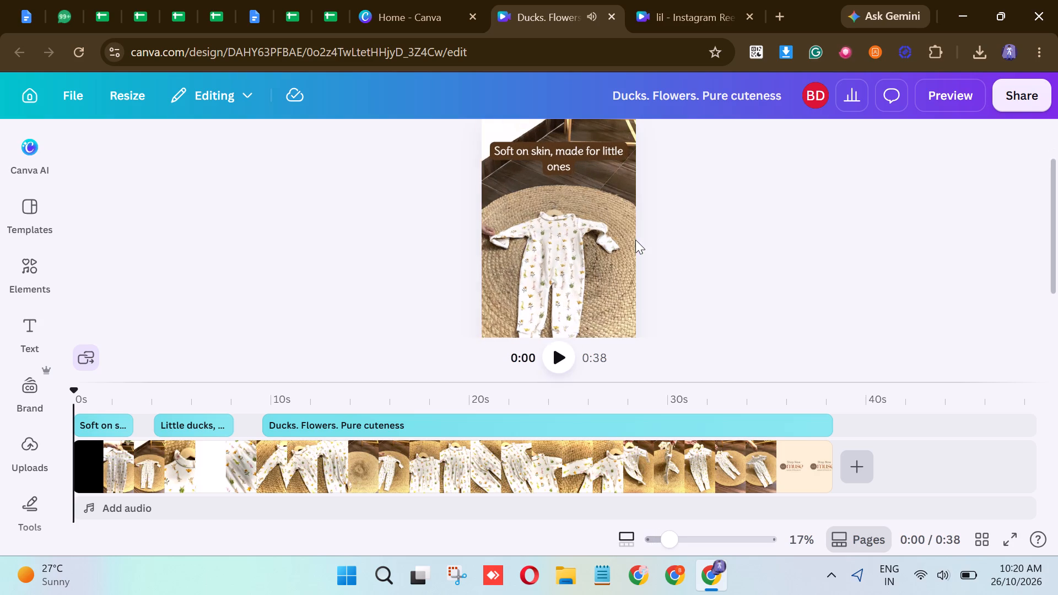
scroll(633, 231, up, 1)
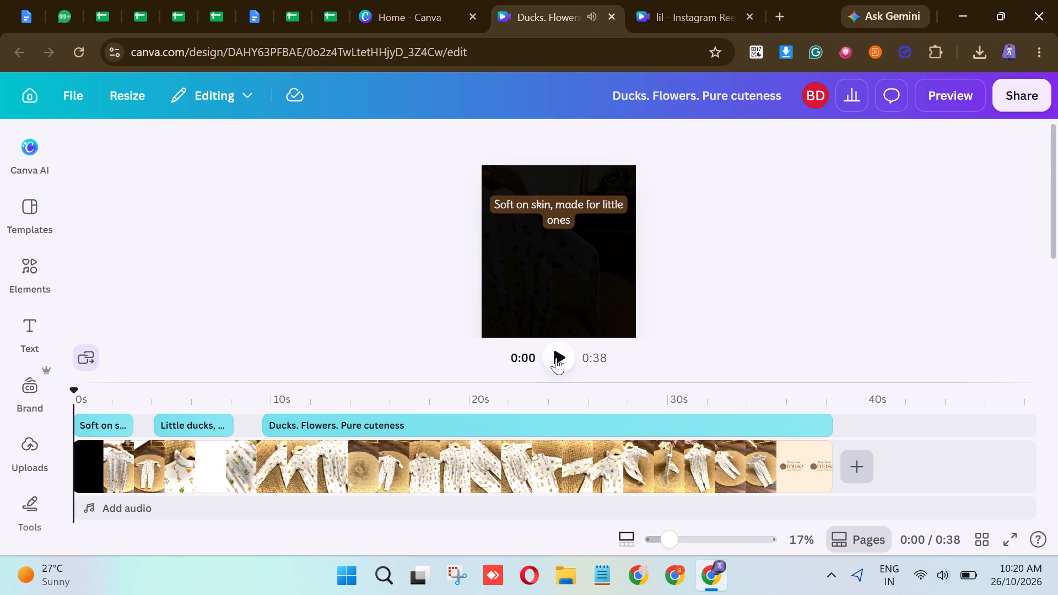
click(556, 358)
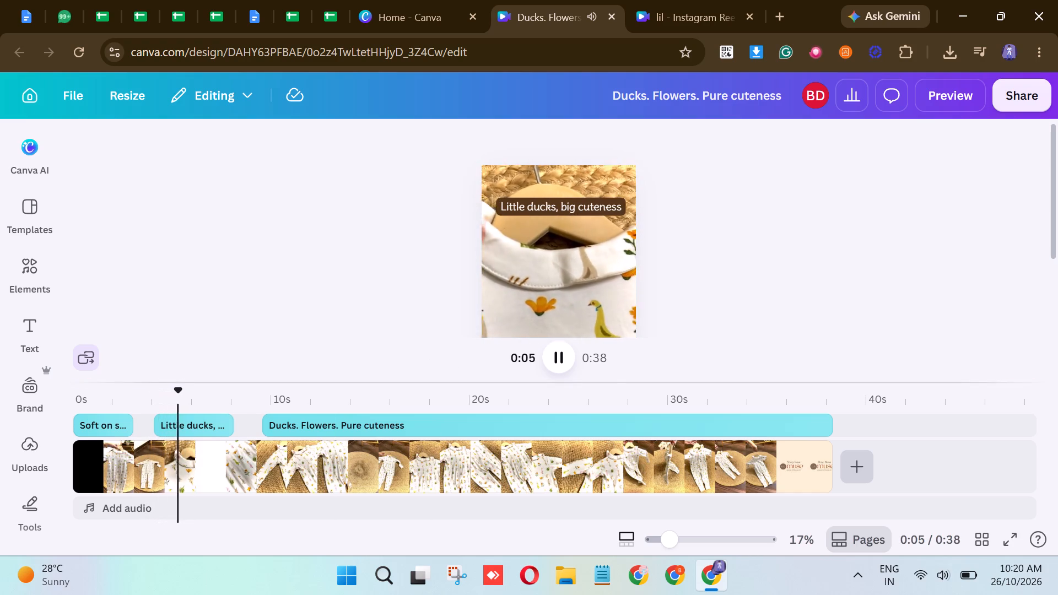
drag(177, 391, 26, 402)
key(space)
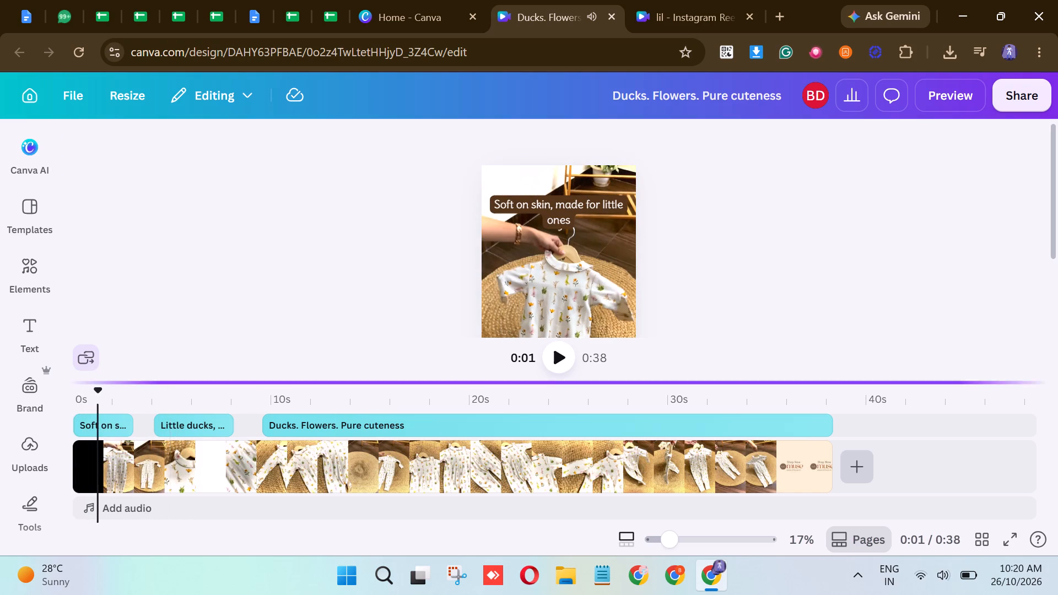
Set the font of the "Soft on skin, made for little ones" caption to Fraunces.
click(121, 428)
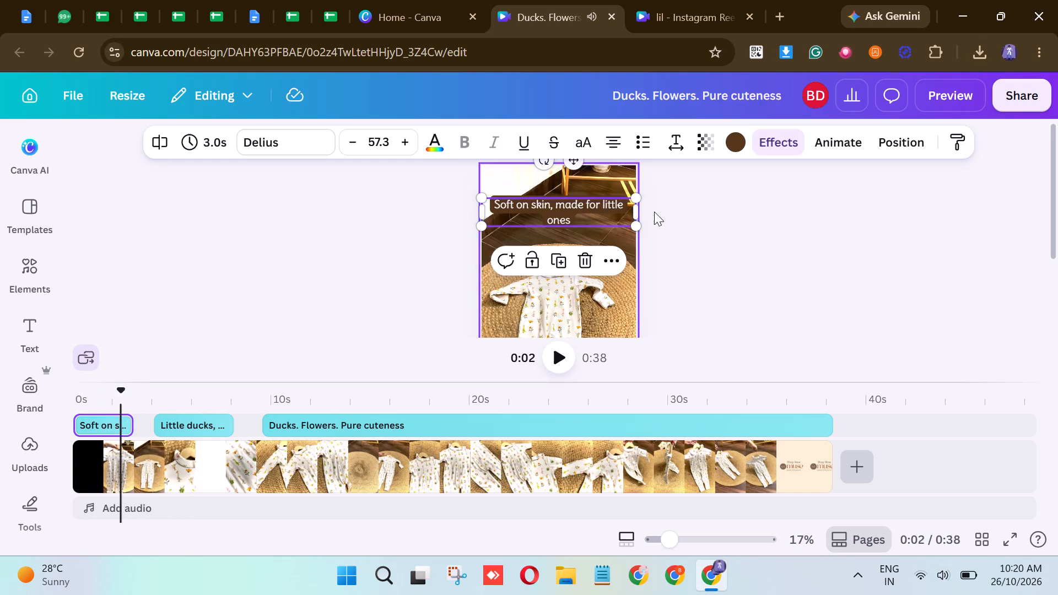
click(311, 145)
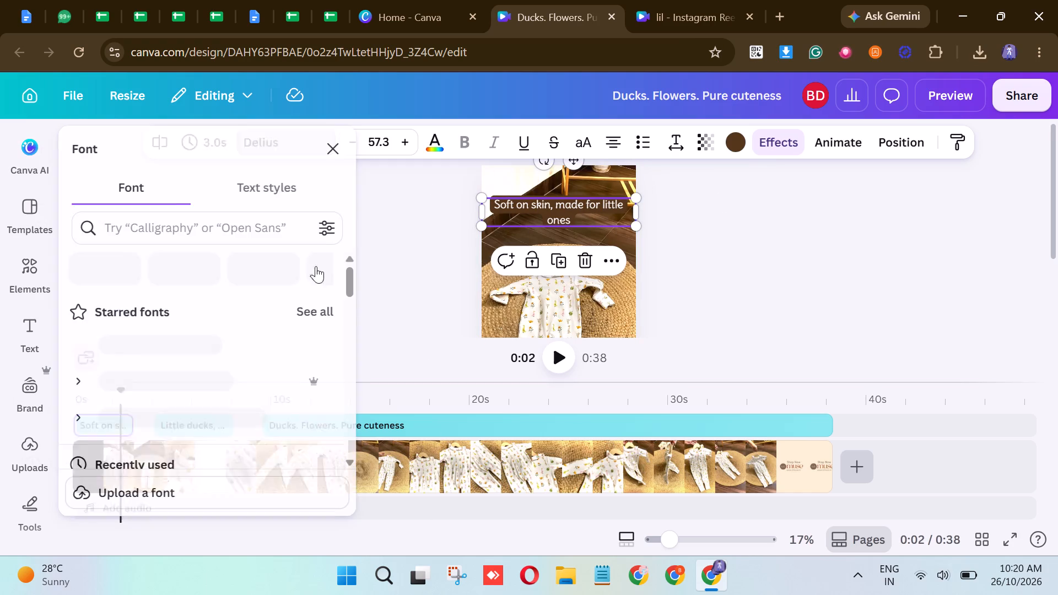
click(200, 272)
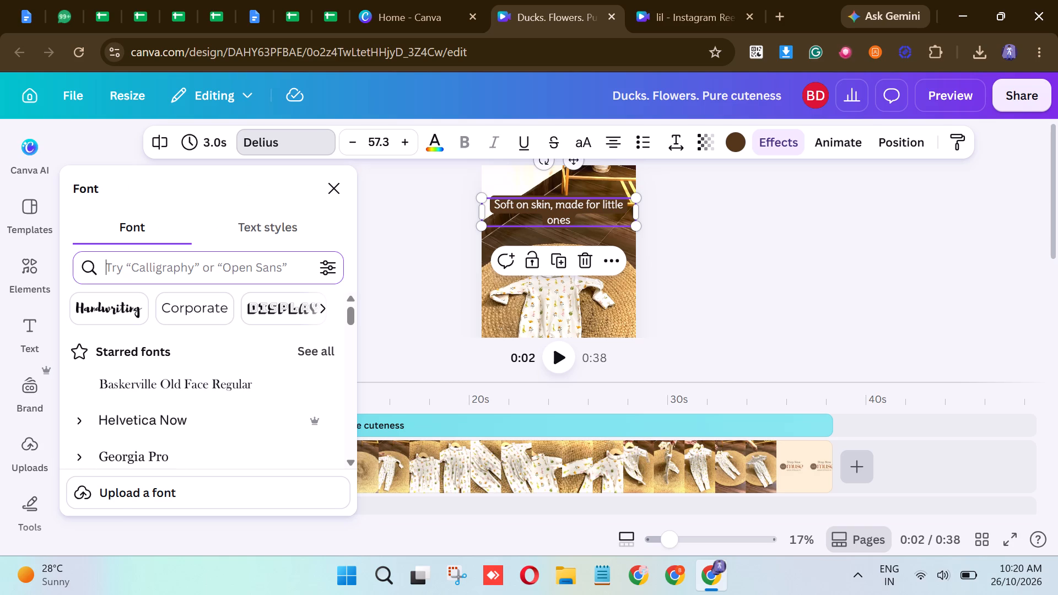
text(fr)
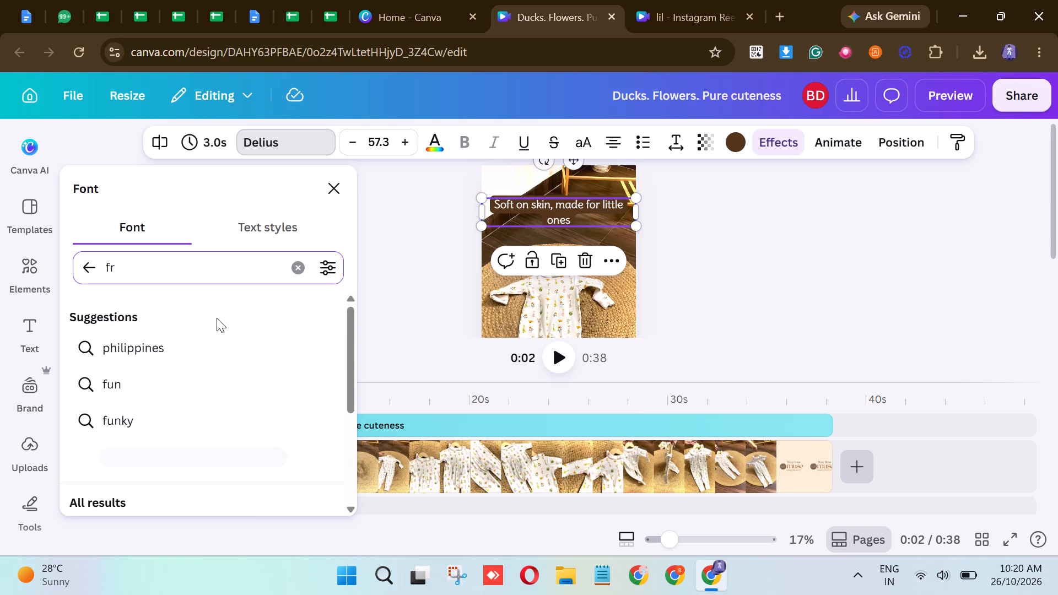
click(174, 463)
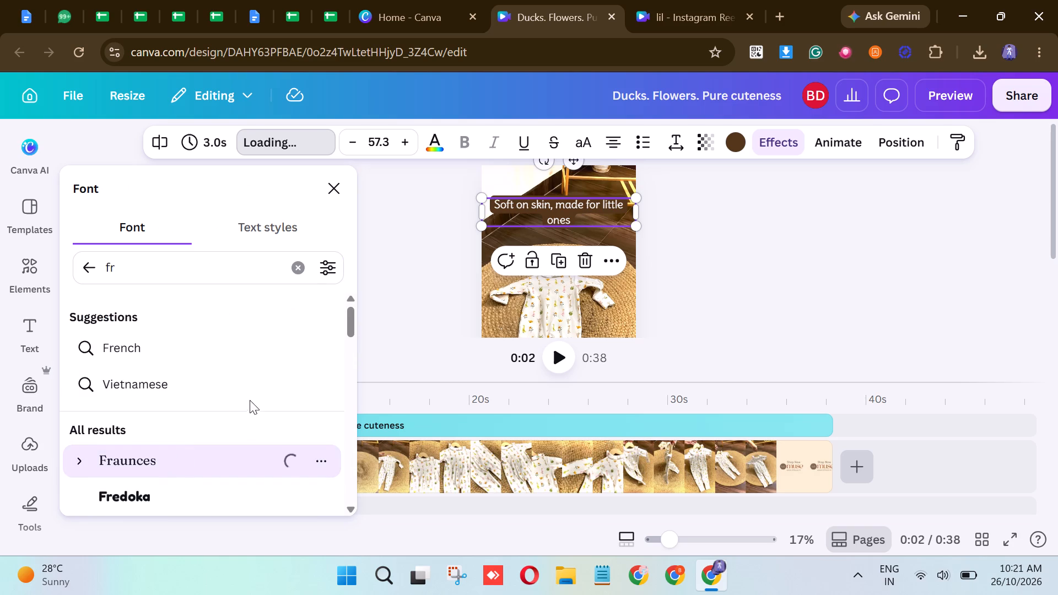
click(429, 303)
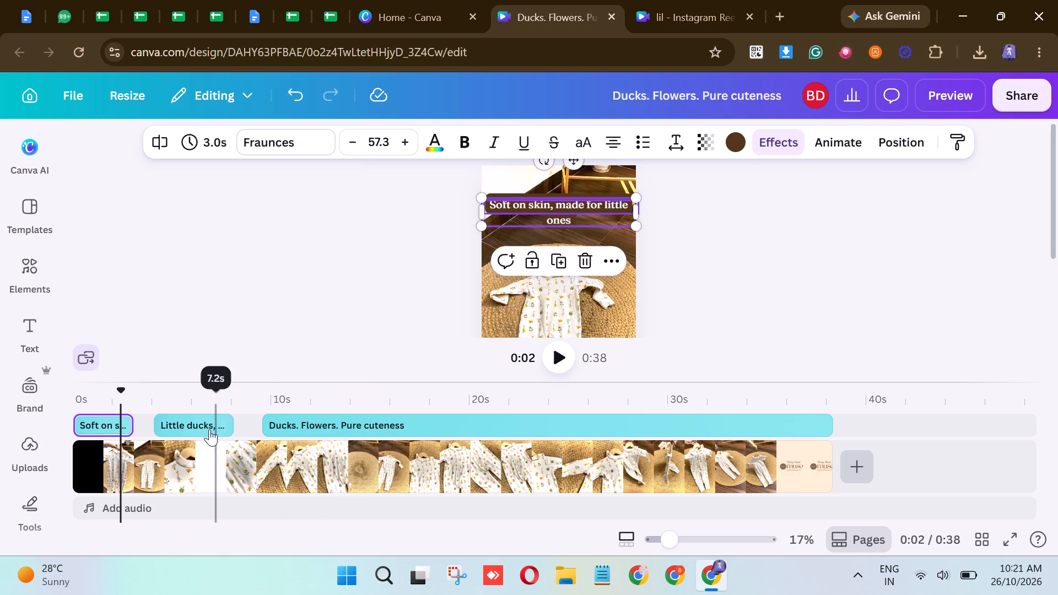
Set the font of the "Little ducks, big cuteness" and "Ducks. Flowers. Pure cuteness" captions to Fraunces.
click(208, 429)
click(780, 144)
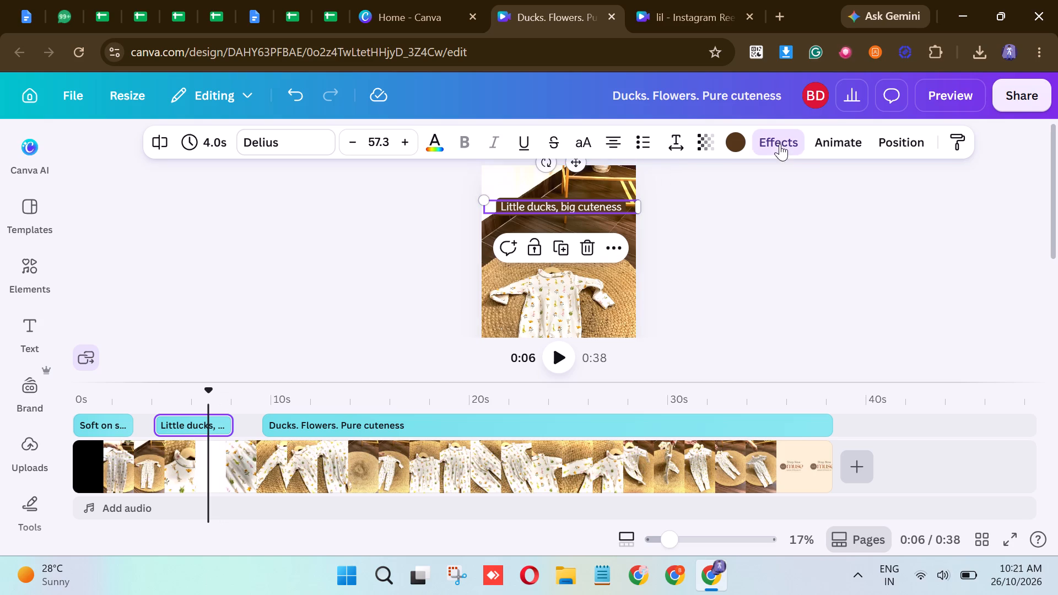
click(295, 137)
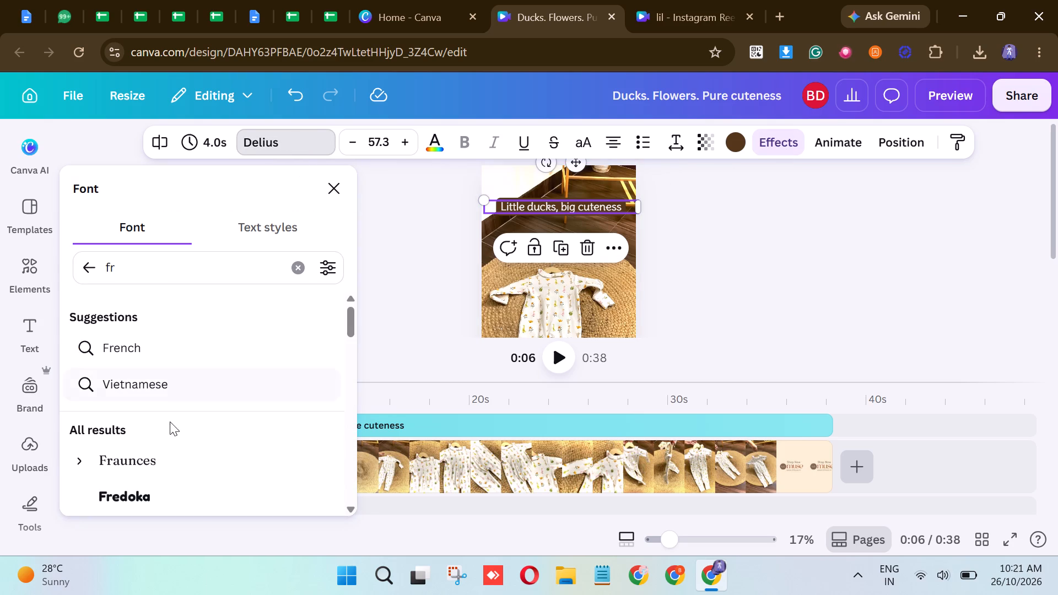
click(159, 455)
click(451, 420)
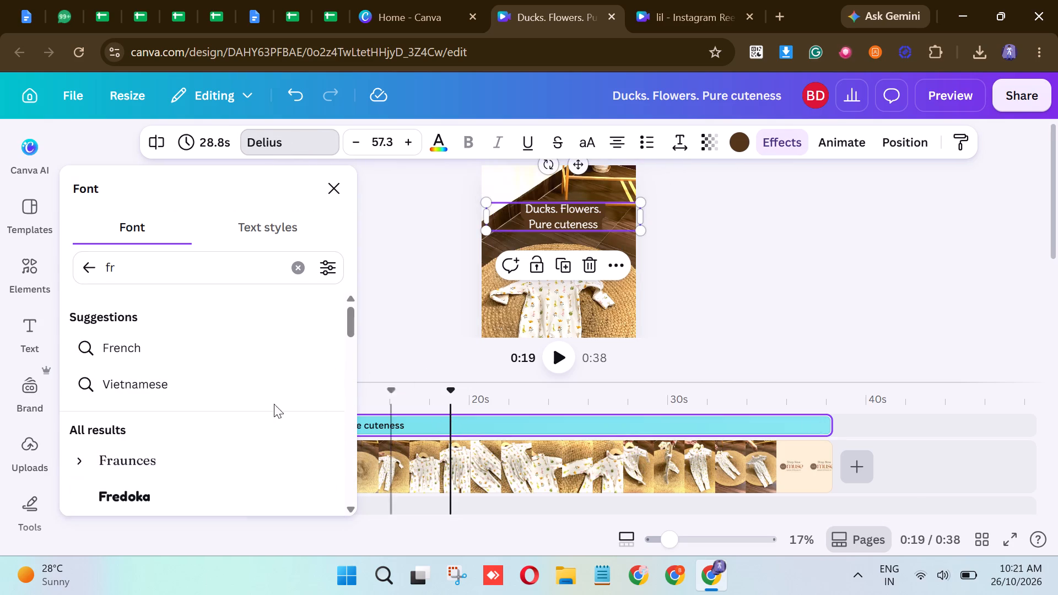
click(147, 451)
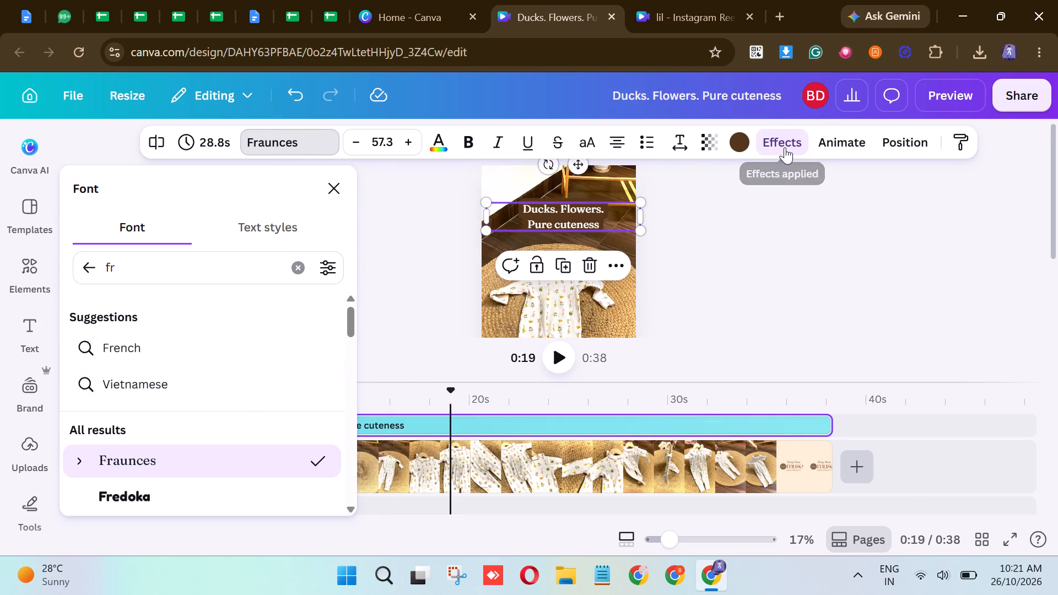
Remove the Background text effect from the "Ducks. Flowers. Pure cuteness", "Little ducks, big cuteness" and "Soft on skin, made for little ones" captions.
click(785, 147)
click(174, 479)
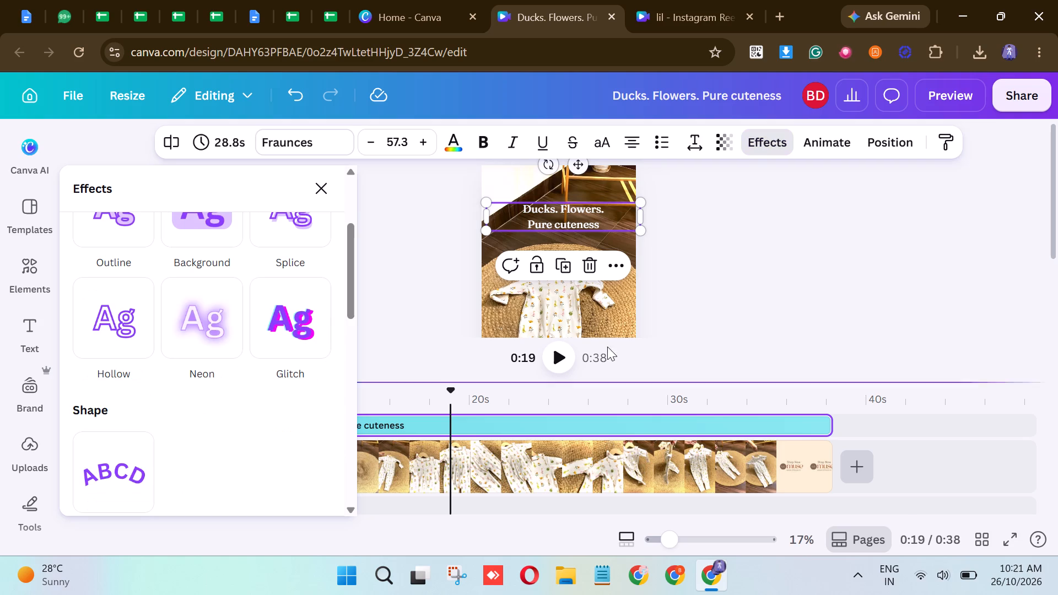
click(706, 300)
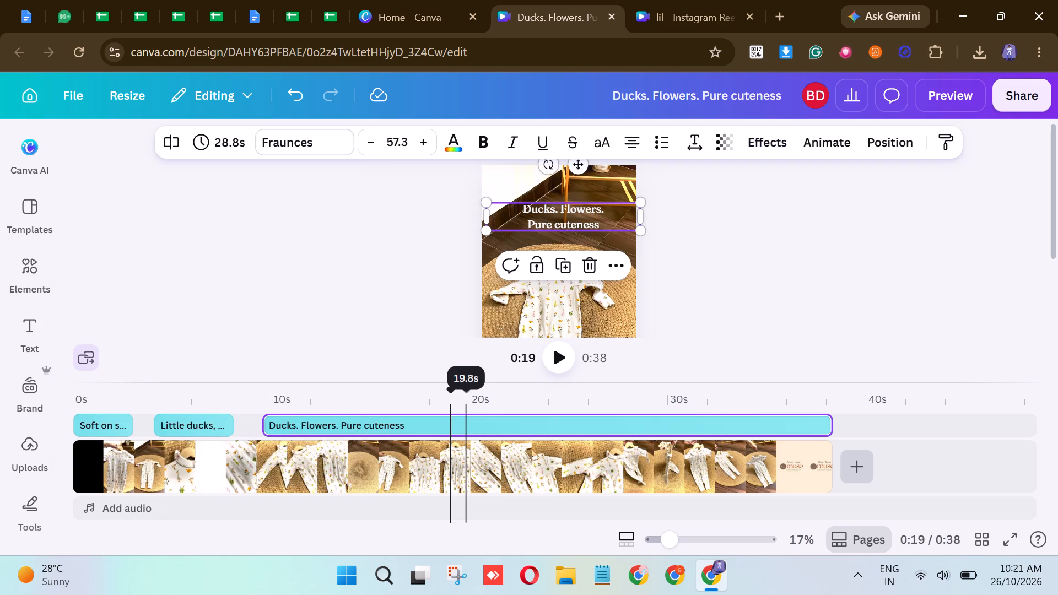
drag(449, 390, 127, 415)
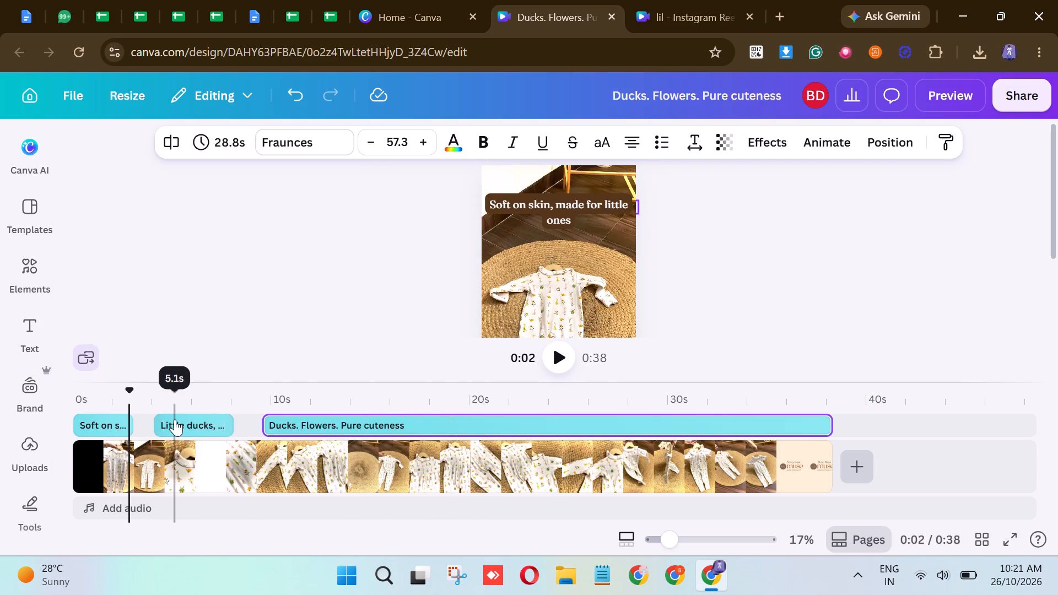
click(175, 419)
click(776, 145)
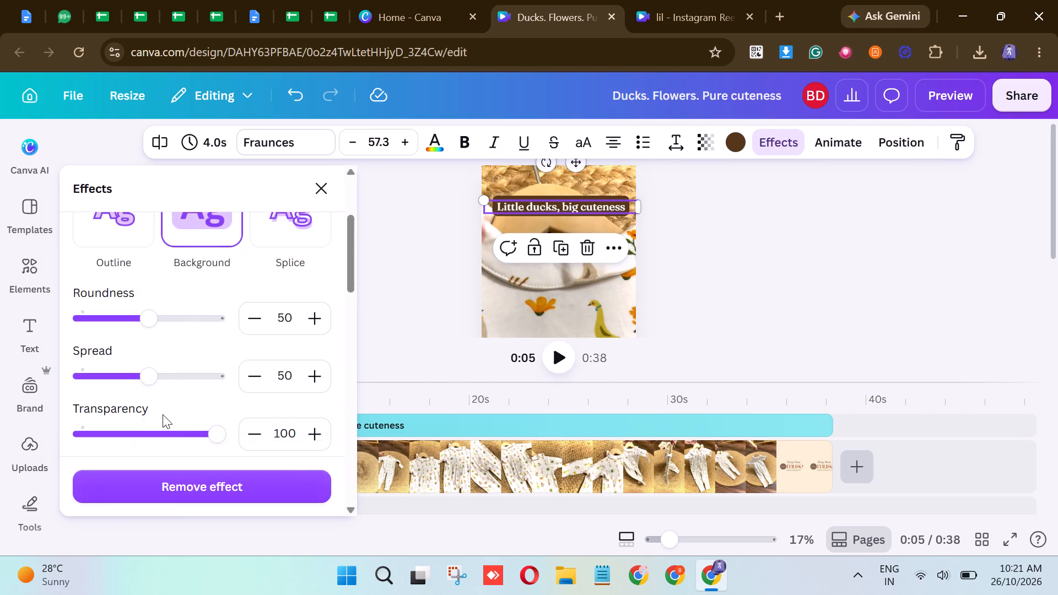
click(190, 478)
click(439, 340)
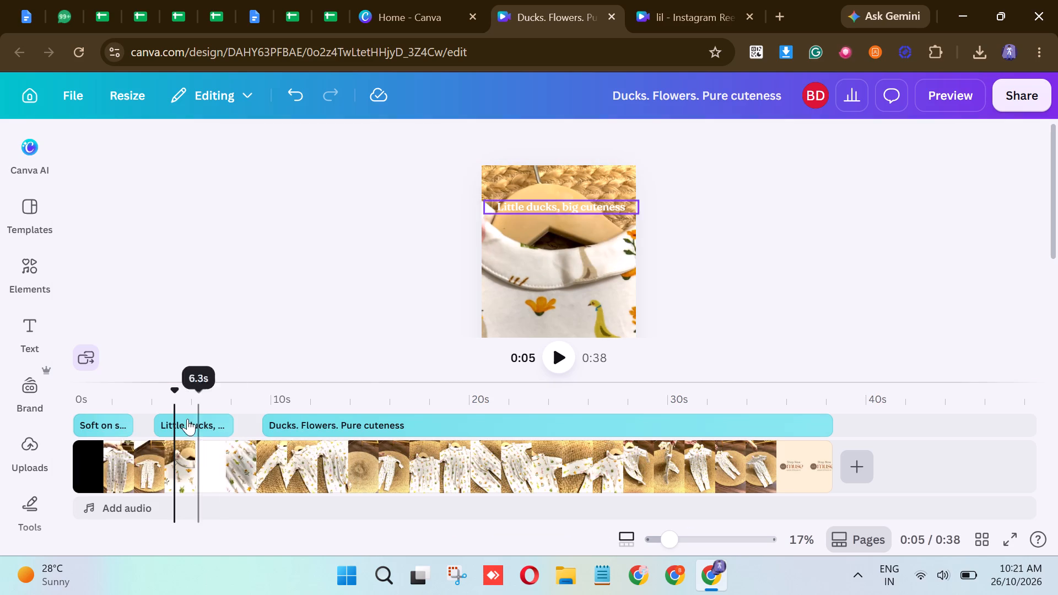
click(112, 425)
click(776, 143)
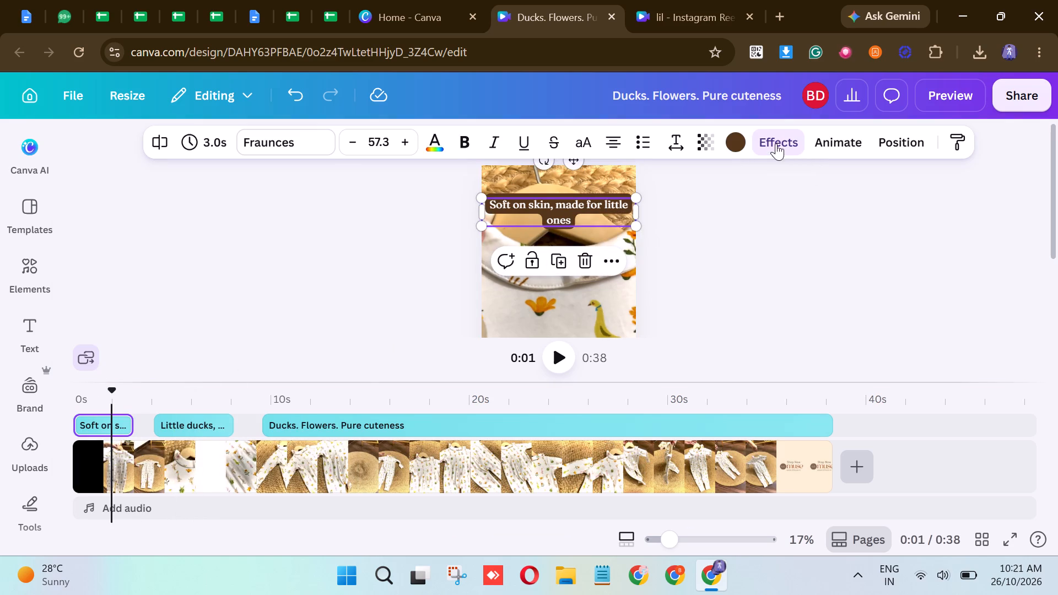
click(257, 479)
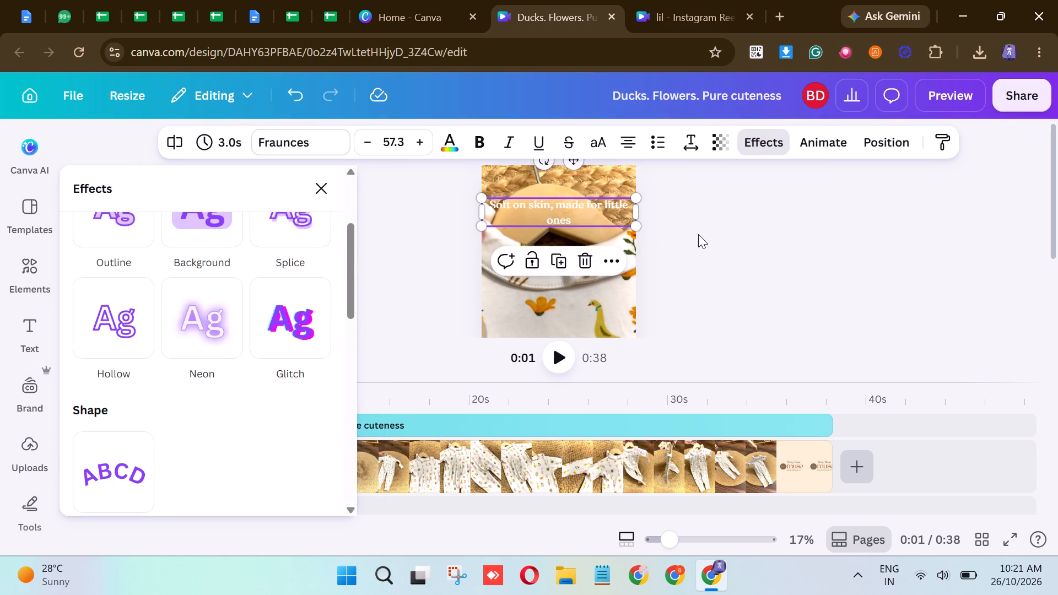
click(700, 234)
Browse the text animations available for the "Soft on skin, made for little ones" caption.
click(106, 423)
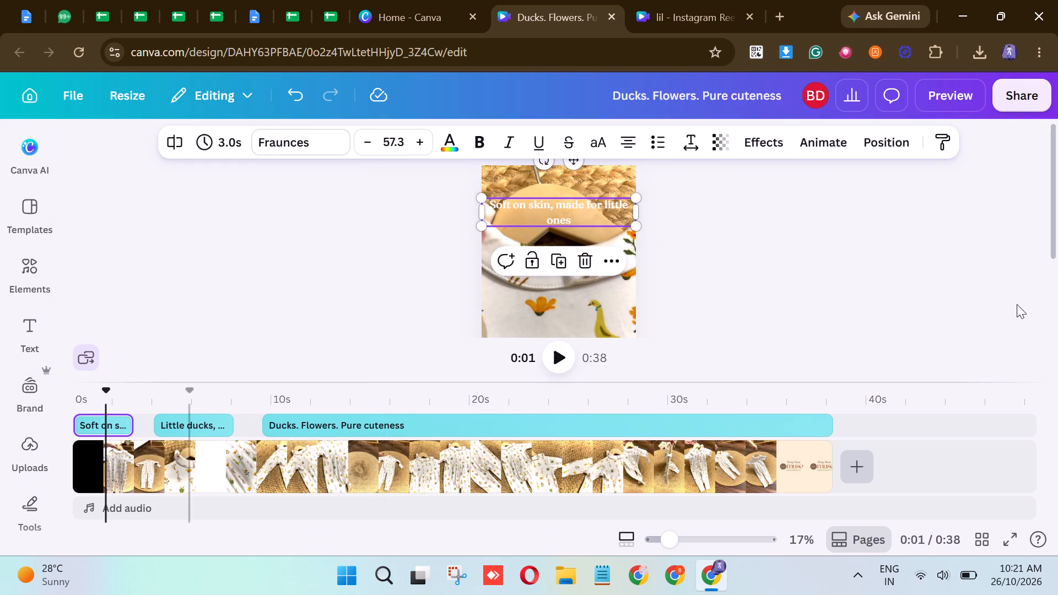
click(840, 153)
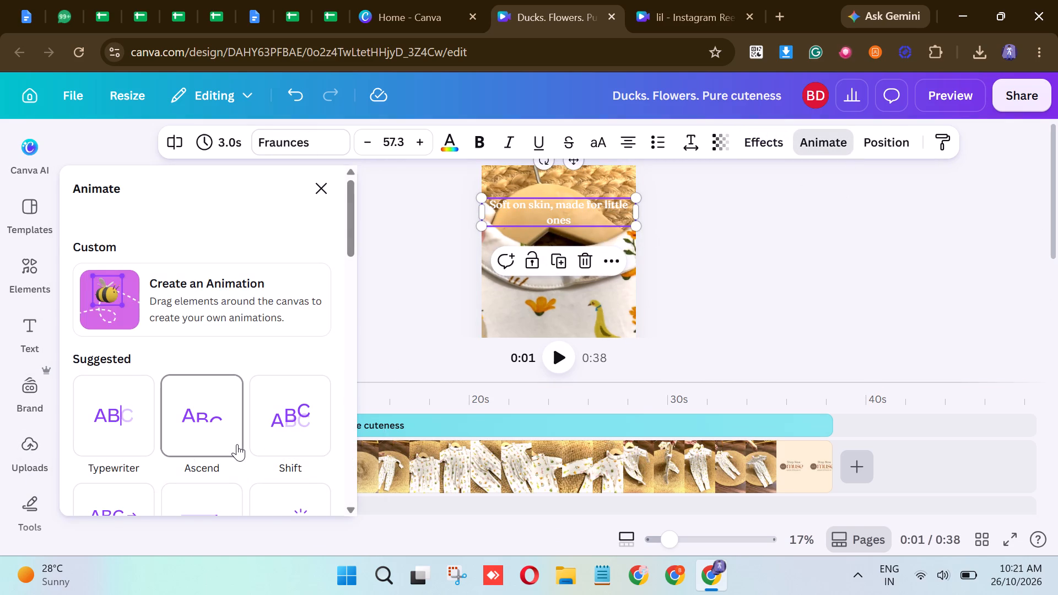
scroll(237, 443, down, 2)
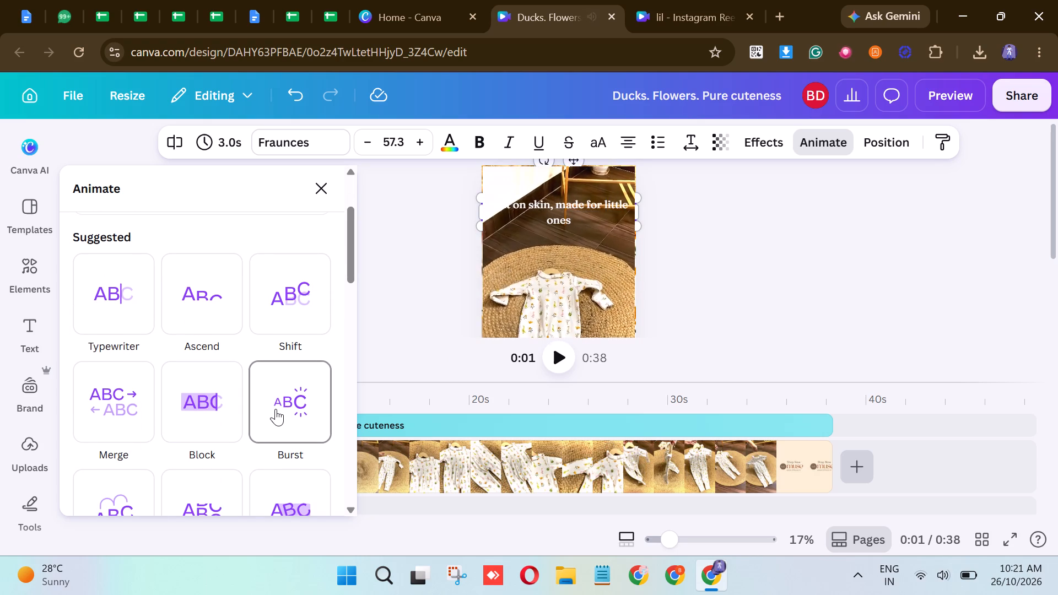
scroll(285, 424, down, 1)
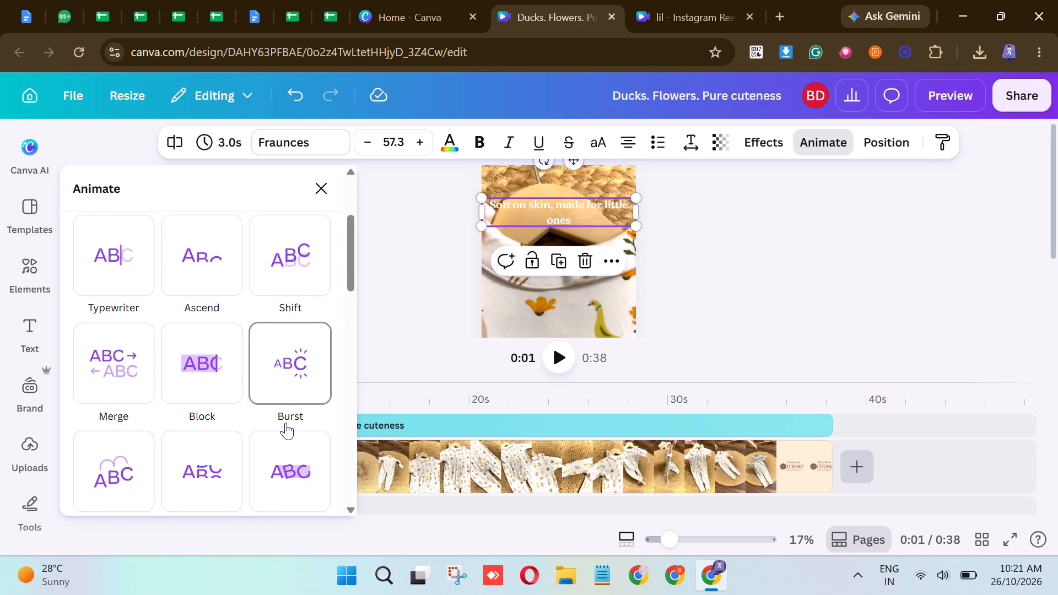
scroll(285, 423, down, 1)
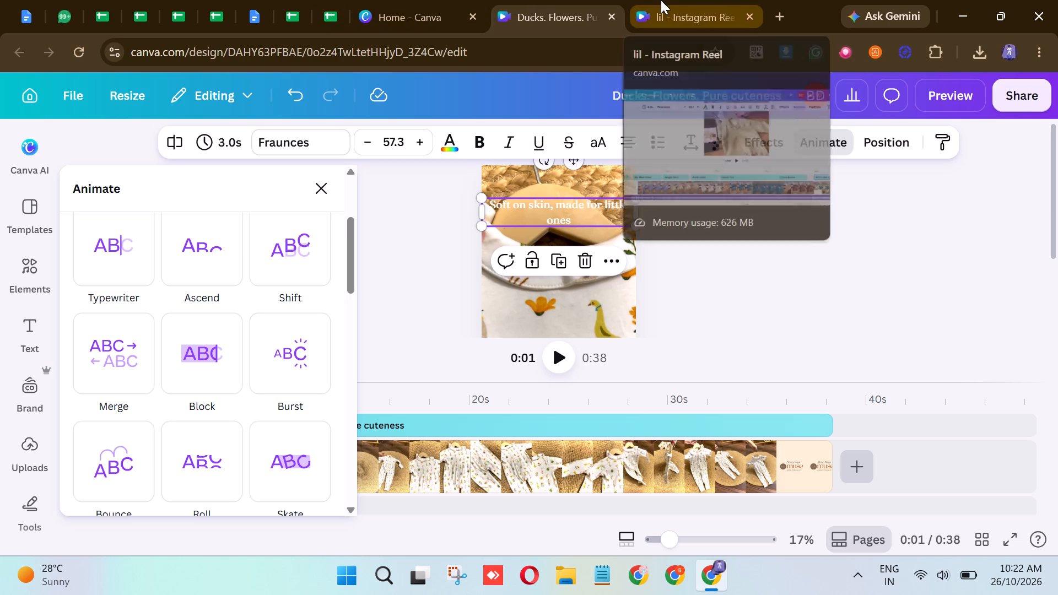
Switch to the "lil" reel and set the text colour of its "Which one is your favourite?" caption to black.
click(697, 0)
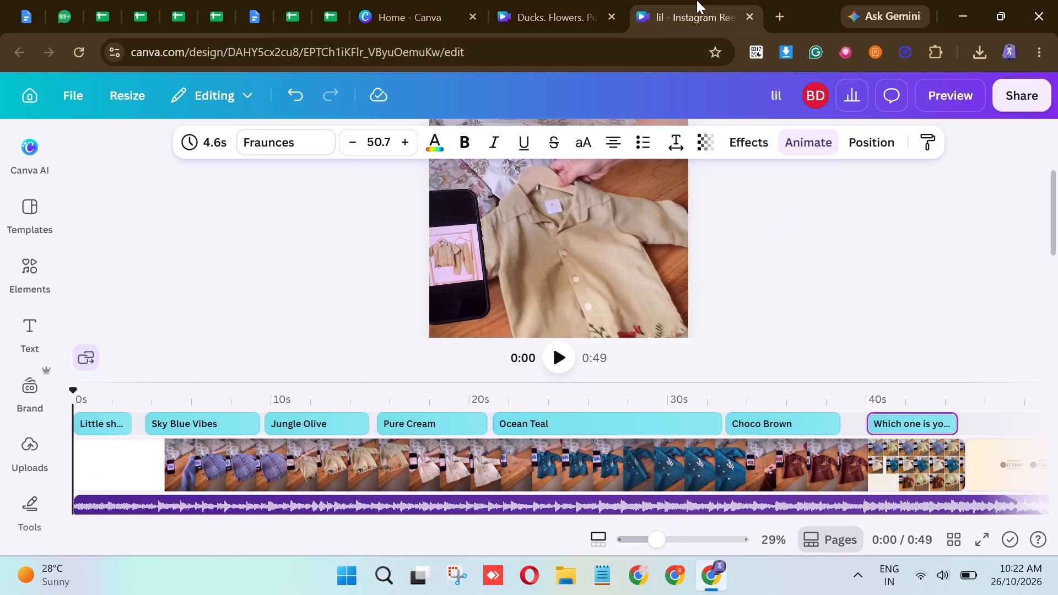
click(878, 457)
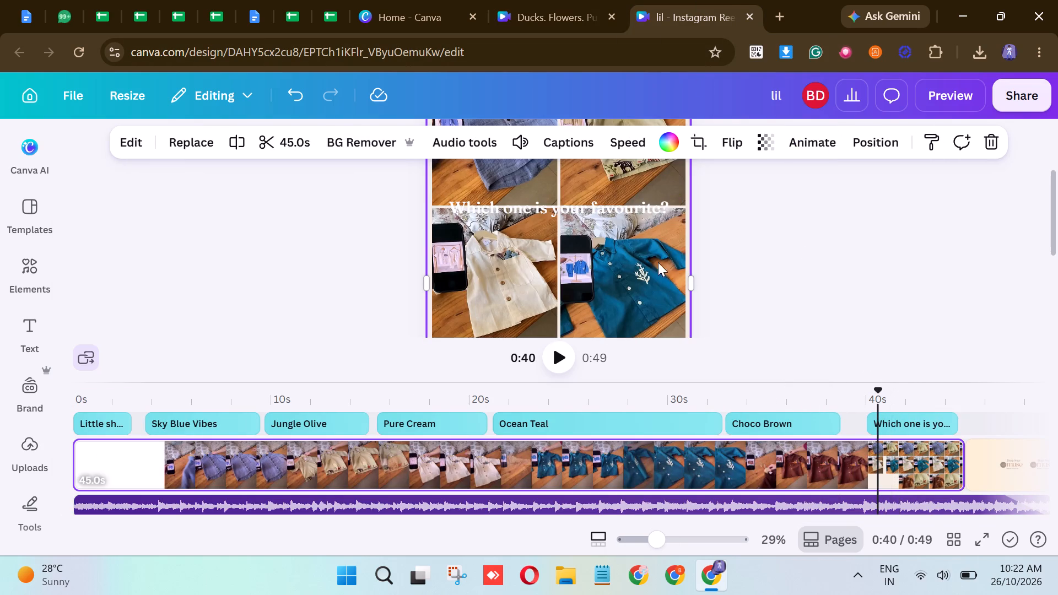
click(648, 202)
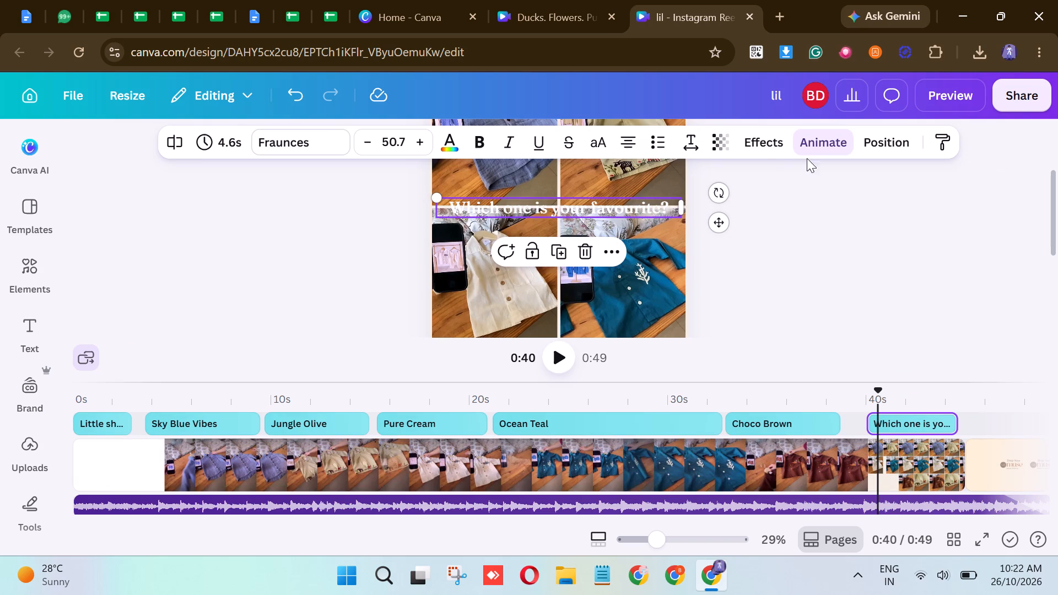
click(451, 143)
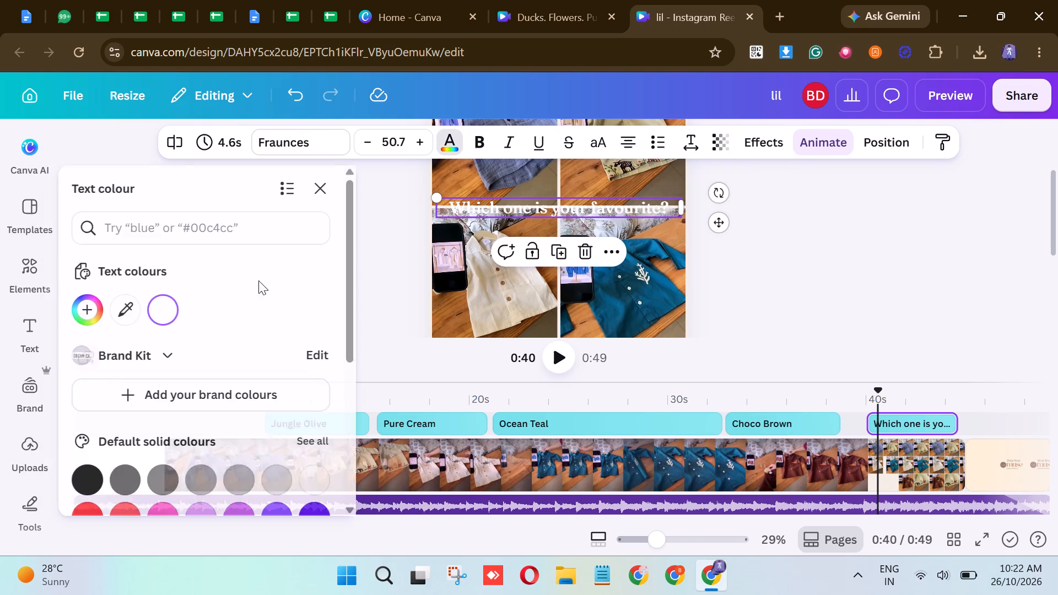
click(91, 479)
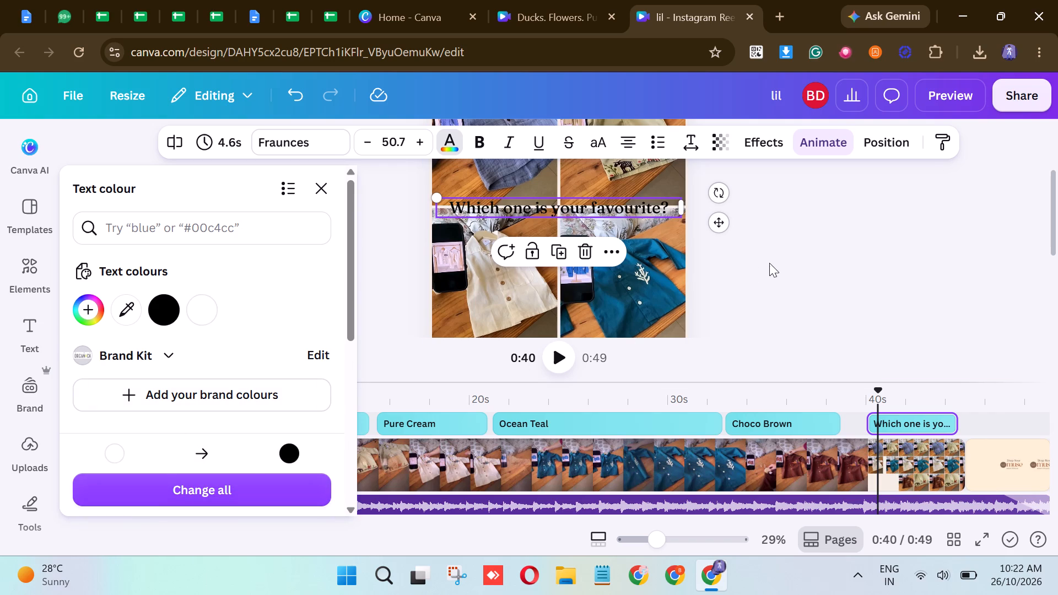
click(778, 257)
Move the "Which one is your favourite?" caption slightly down over the shirt collage.
scroll(781, 266, up, 1)
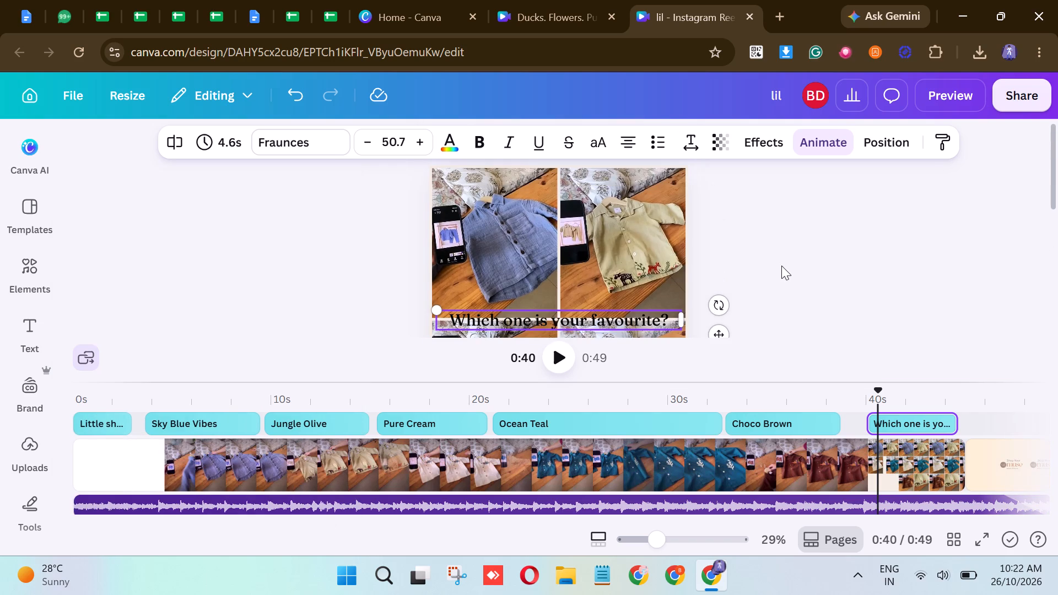
scroll(781, 266, down, 1)
scroll(769, 262, up, 1)
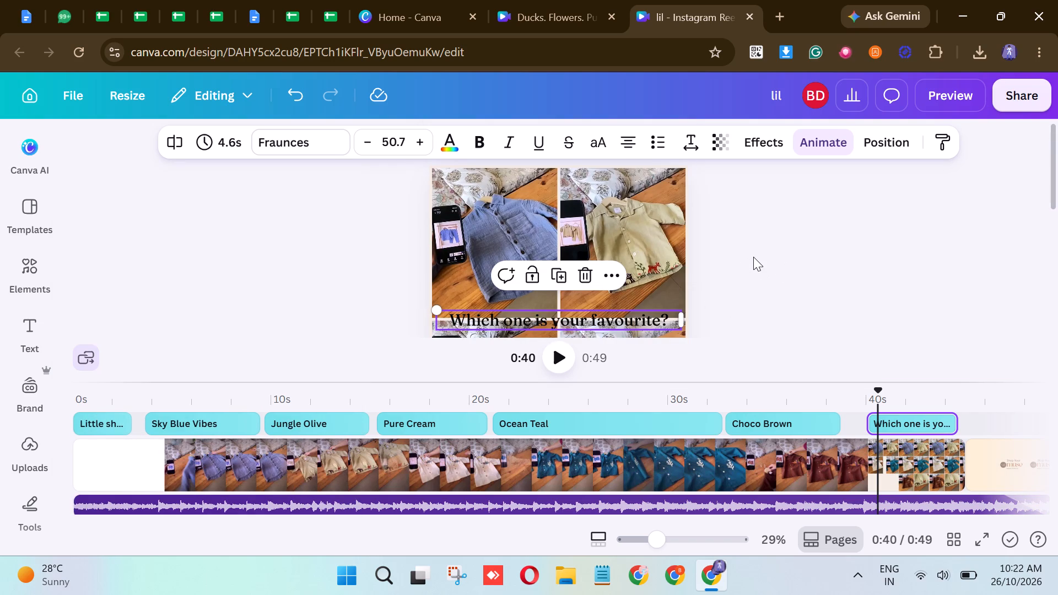
scroll(753, 257, down, 1)
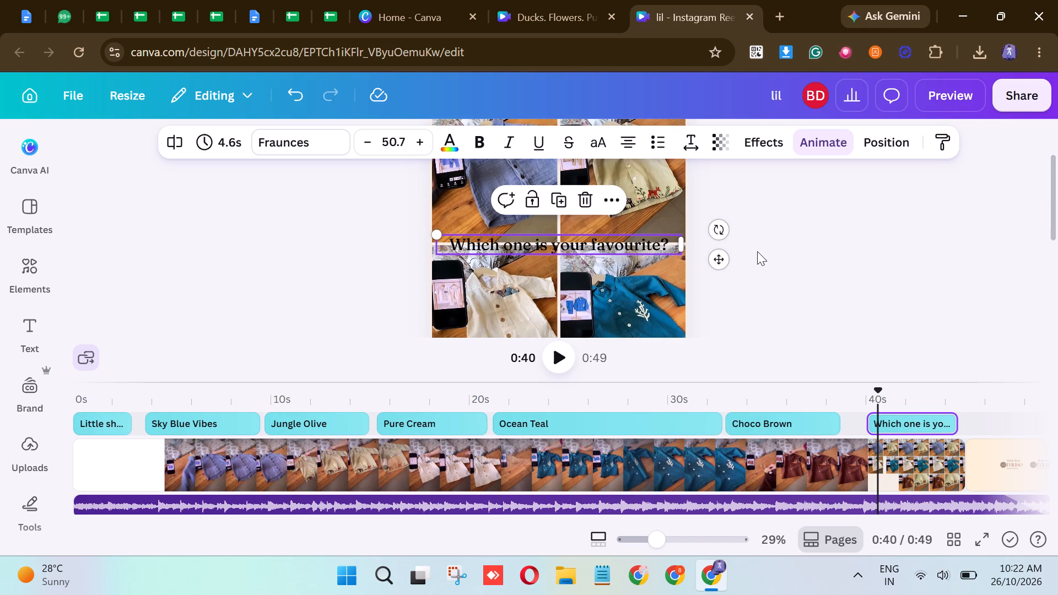
drag(712, 258, 711, 266)
Try the Outline, Background, Drop, Glow, Echo, Neon and Hollow text effects on the "Which one is your favourite?" caption, ending on Glitch.
click(766, 147)
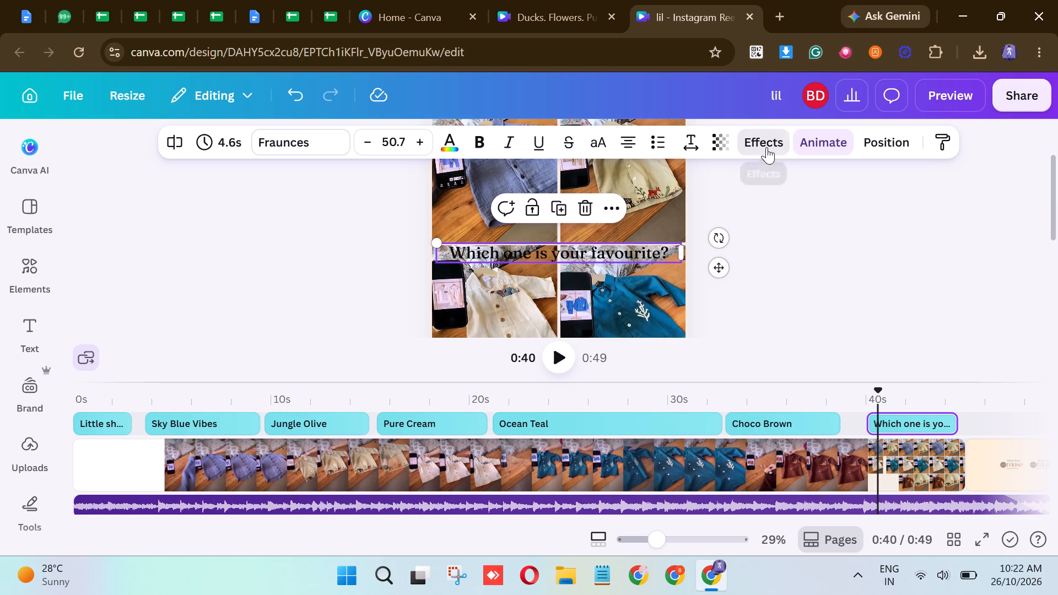
click(127, 354)
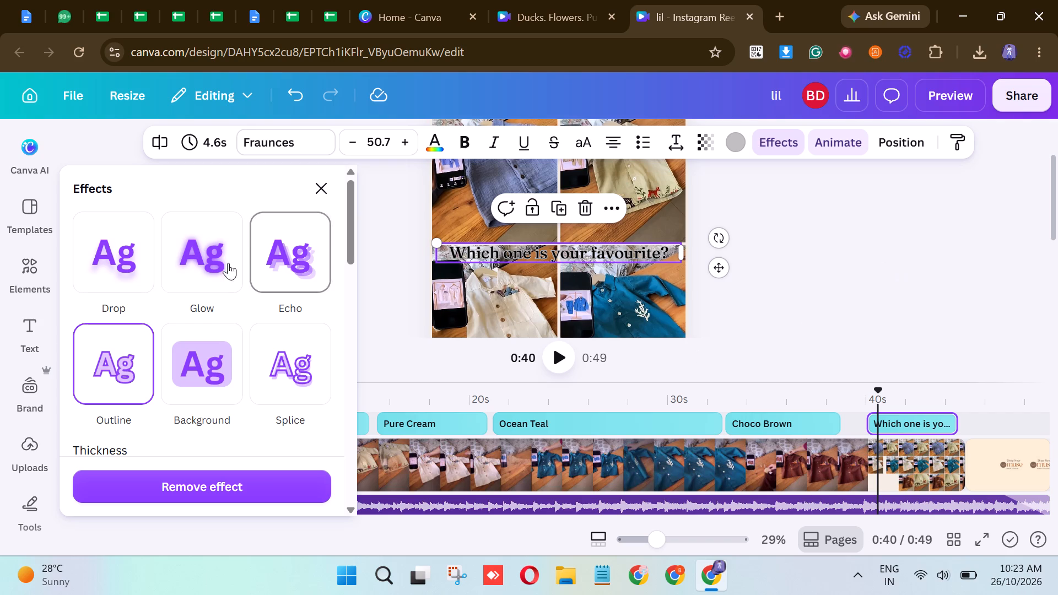
click(188, 391)
click(109, 239)
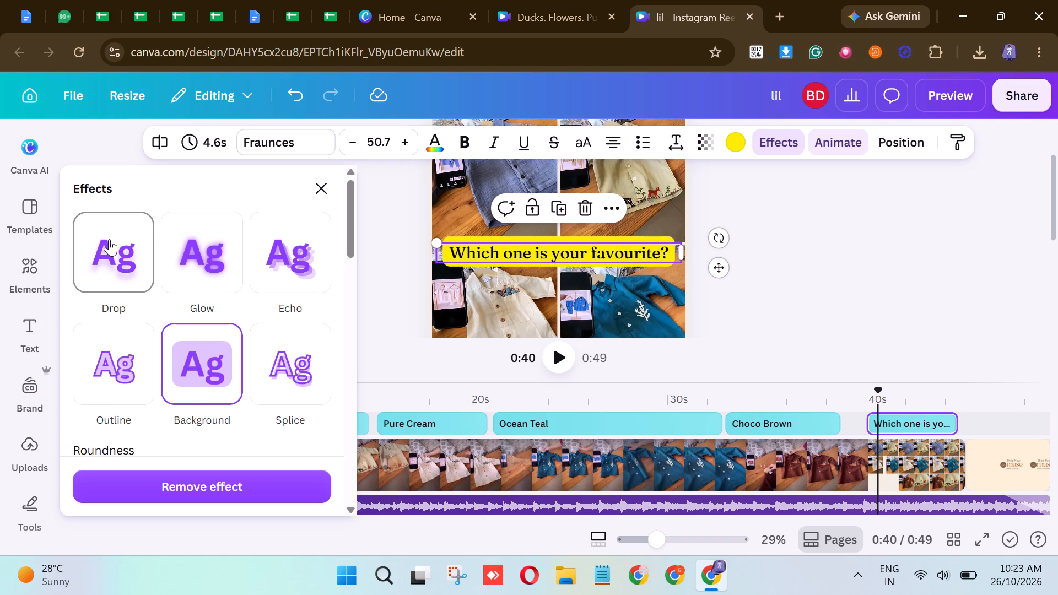
click(220, 258)
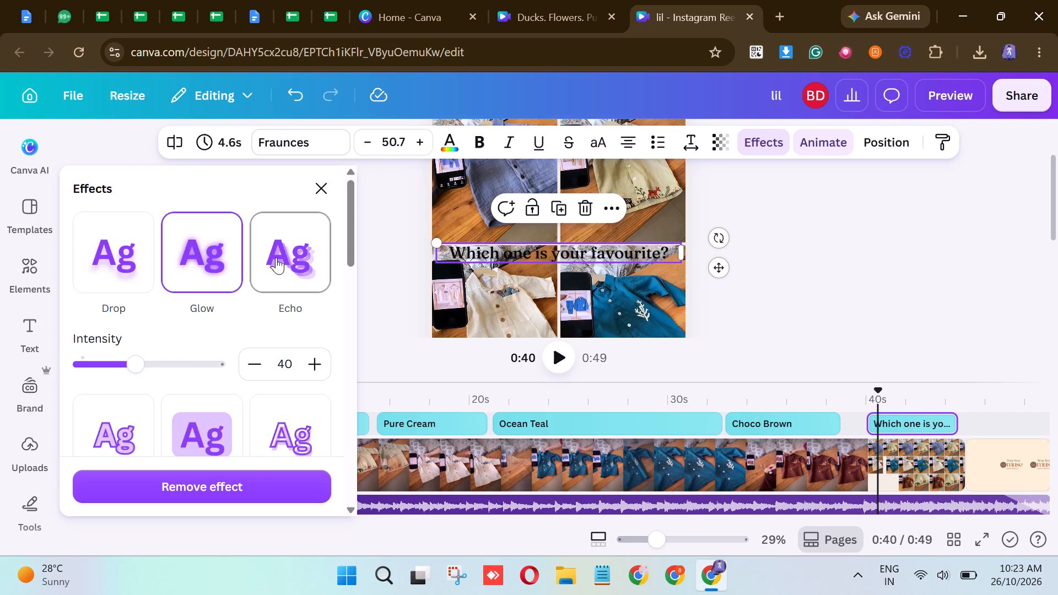
click(276, 257)
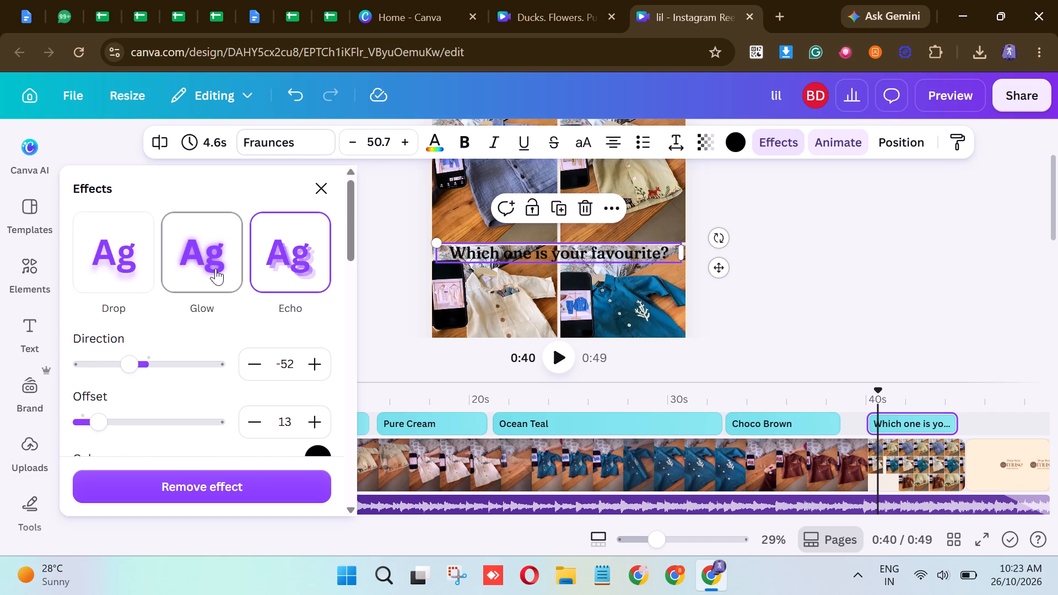
click(215, 268)
scroll(215, 301, down, 2)
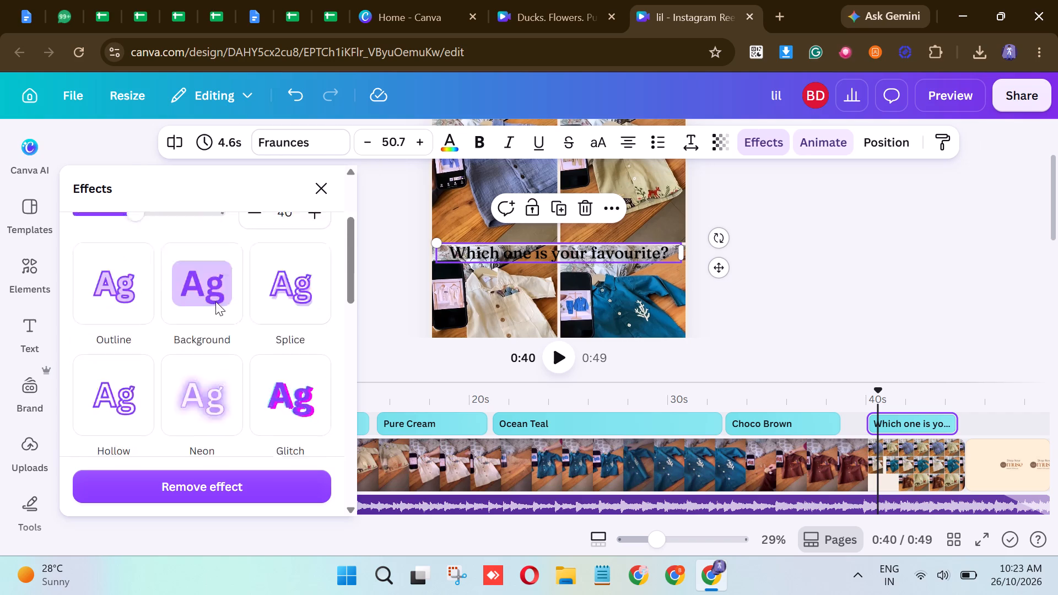
scroll(215, 301, down, 1)
click(275, 312)
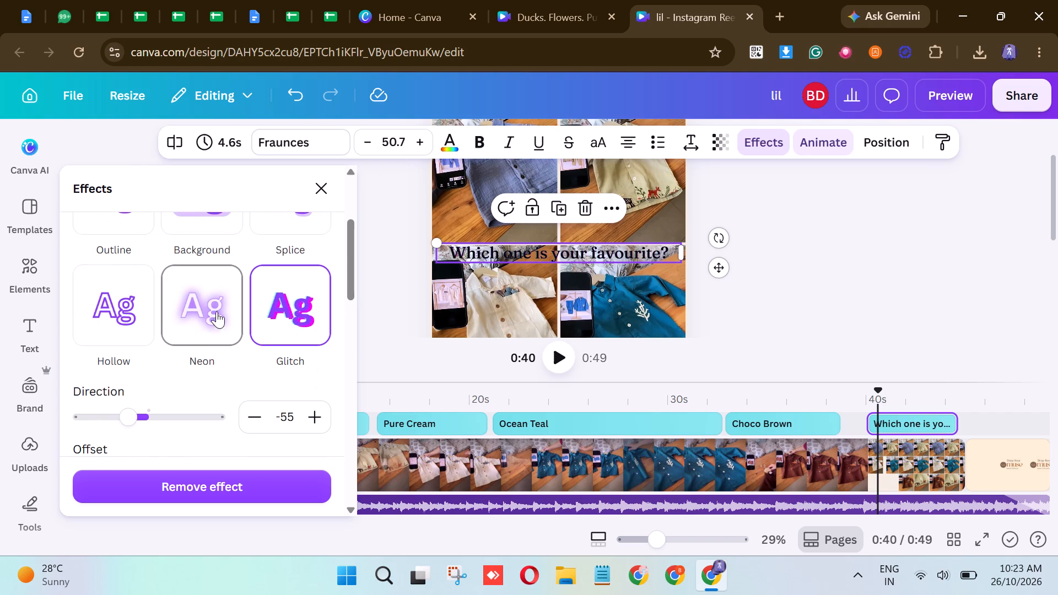
click(194, 307)
click(119, 309)
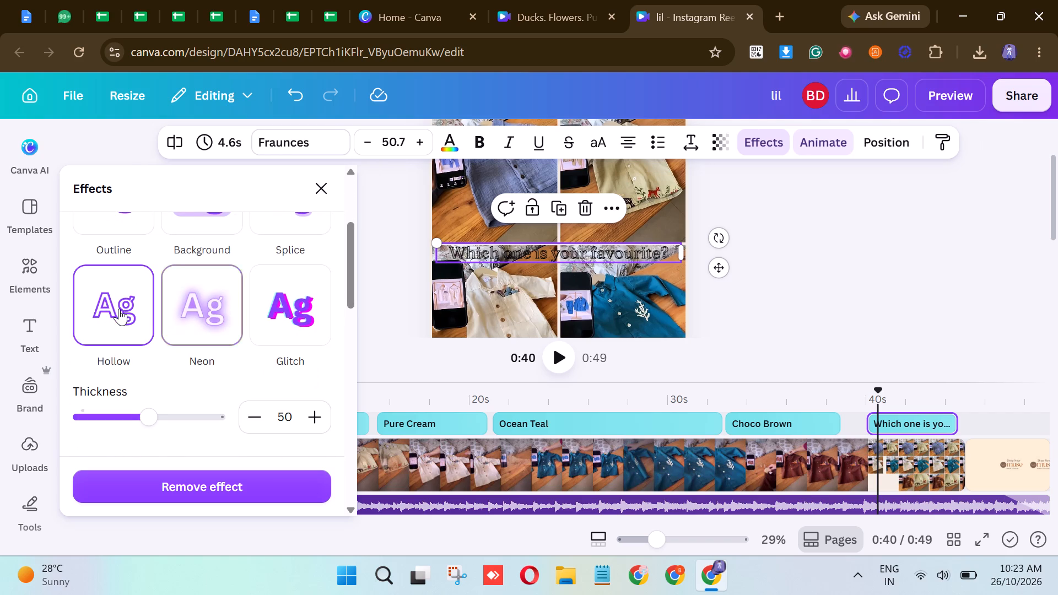
click(296, 295)
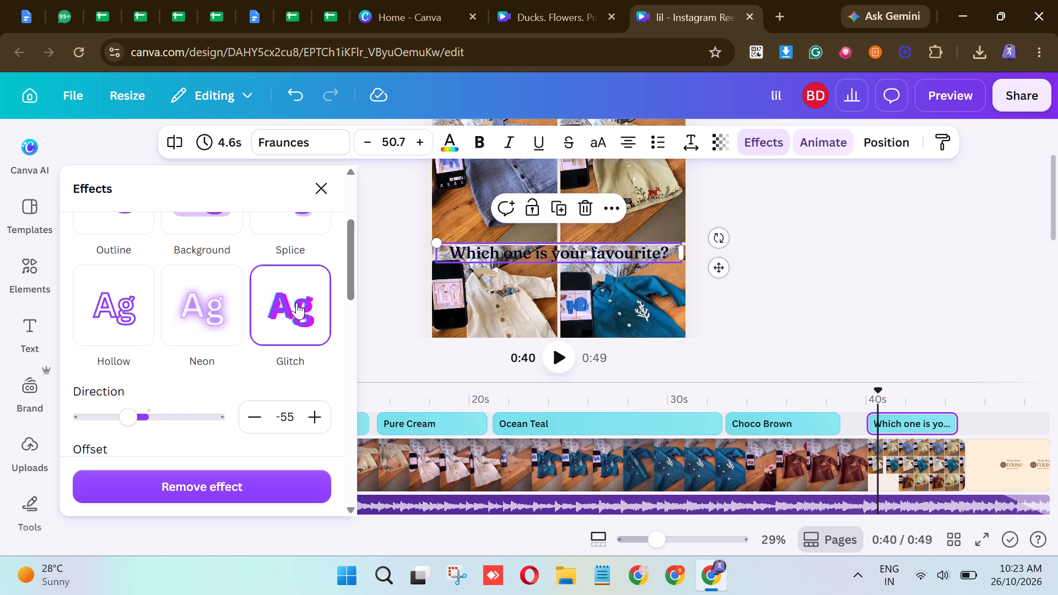
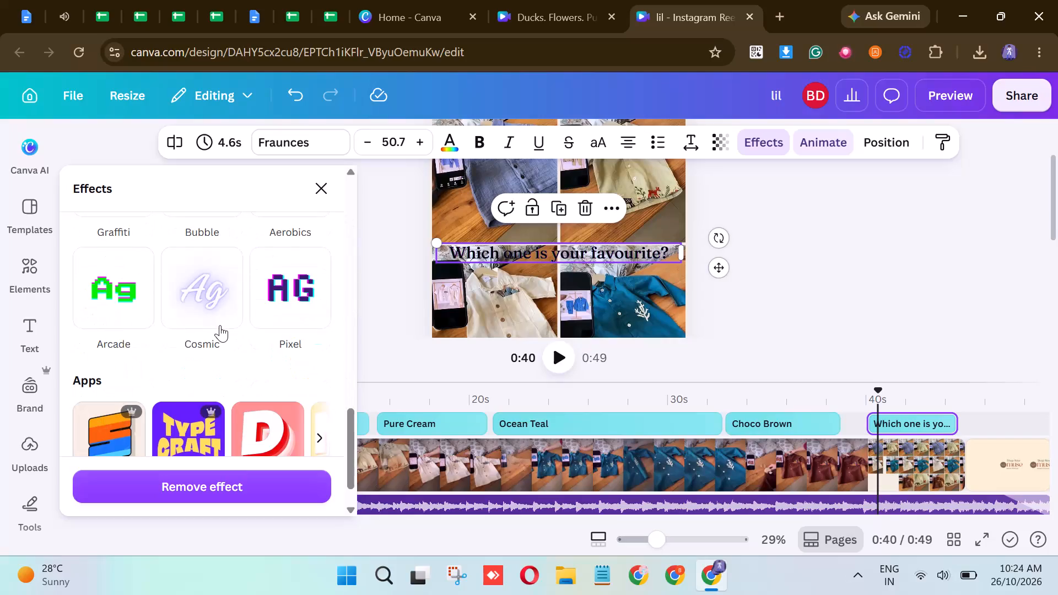
Try the Pixel, Cosmic and Arcade advanced text effects on the "Which one is your favourite?" caption, ending on 70s.
click(269, 310)
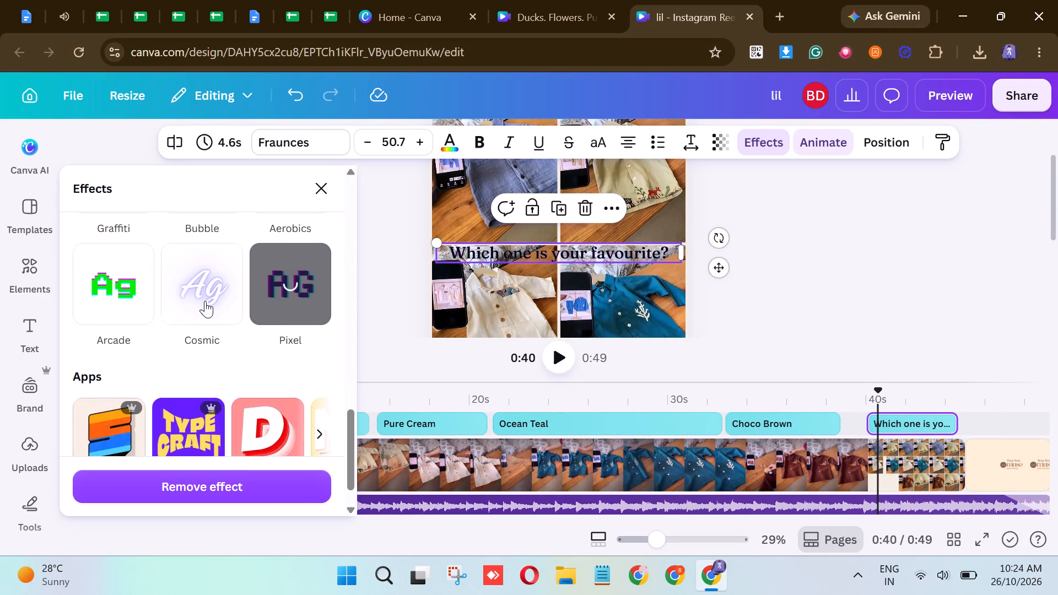
click(205, 301)
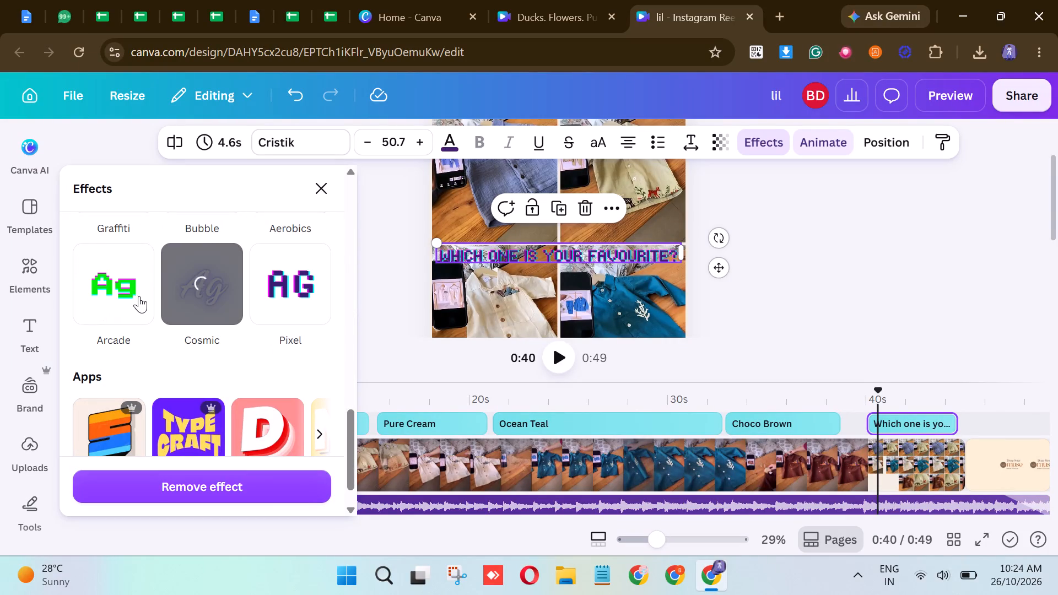
click(133, 296)
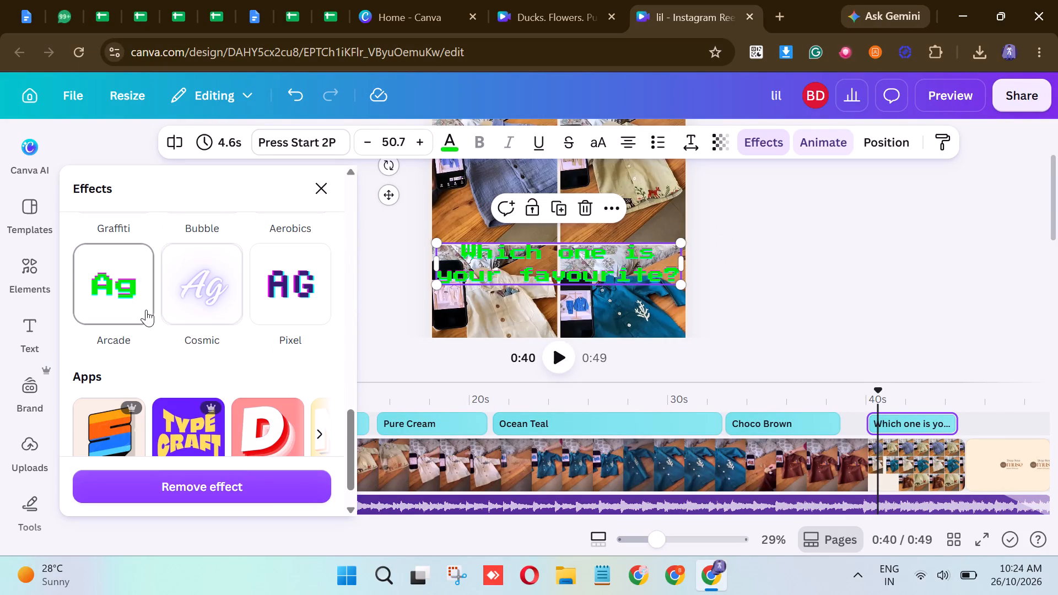
scroll(146, 310, up, 2)
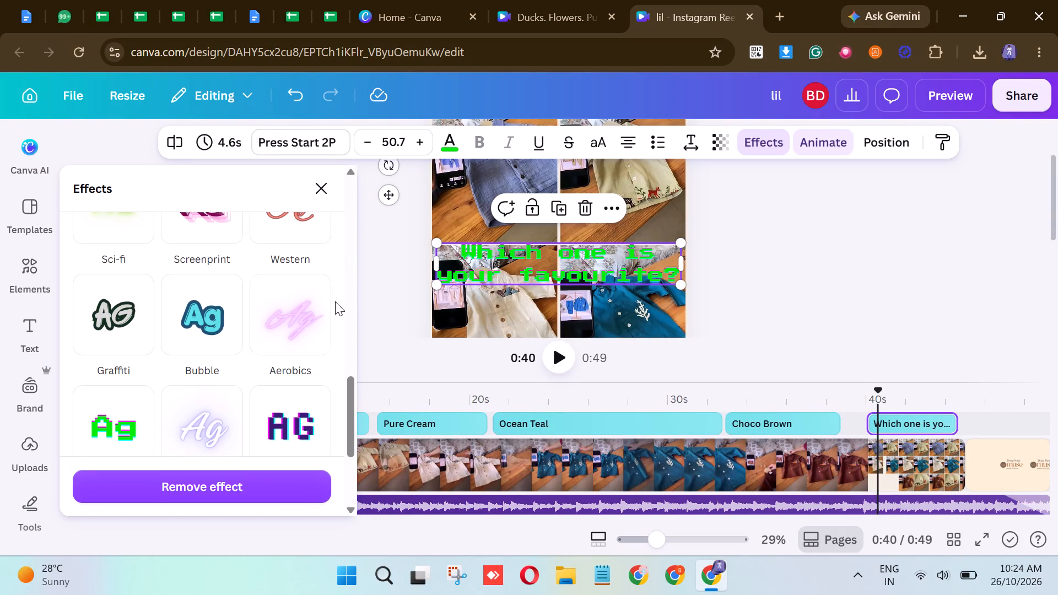
scroll(228, 312, up, 1)
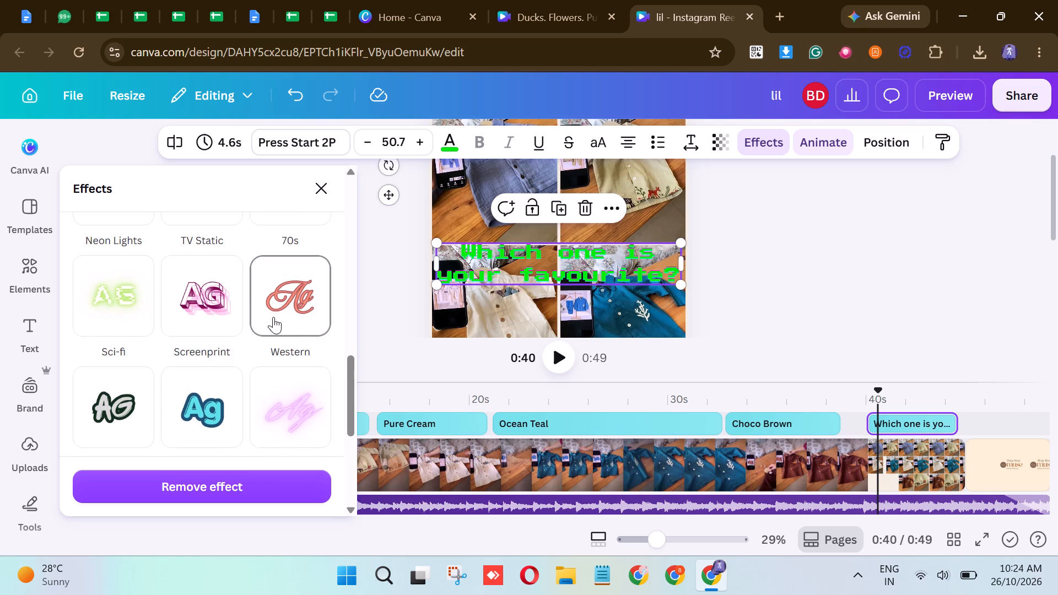
scroll(283, 314, up, 1)
click(286, 313)
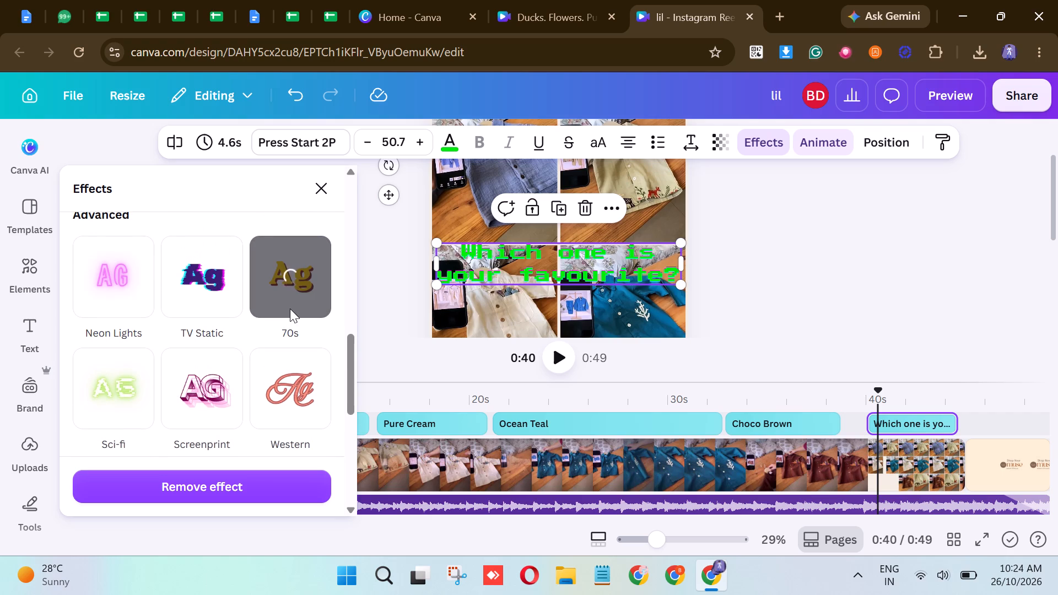
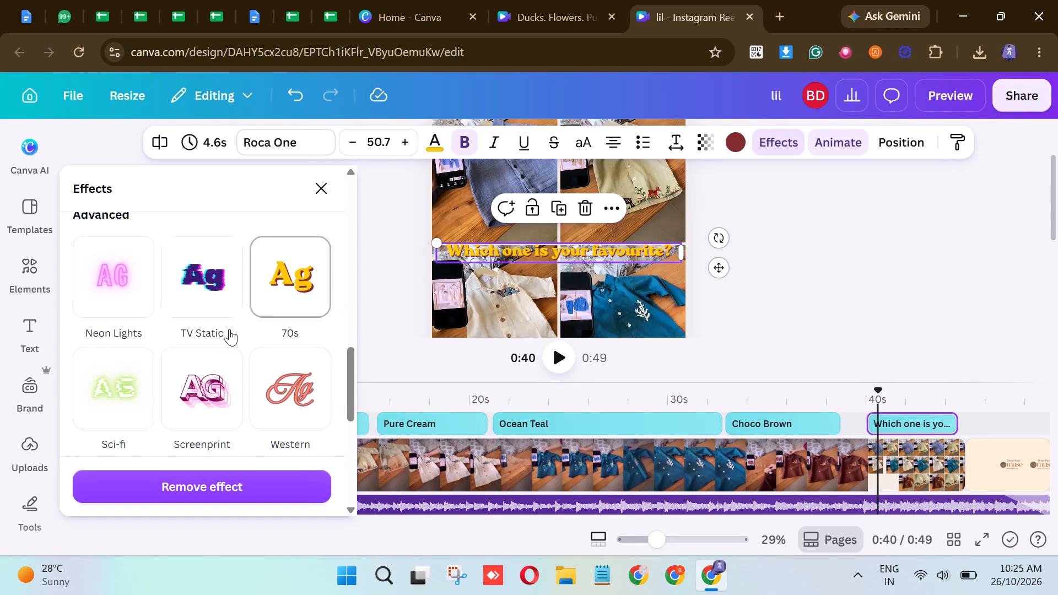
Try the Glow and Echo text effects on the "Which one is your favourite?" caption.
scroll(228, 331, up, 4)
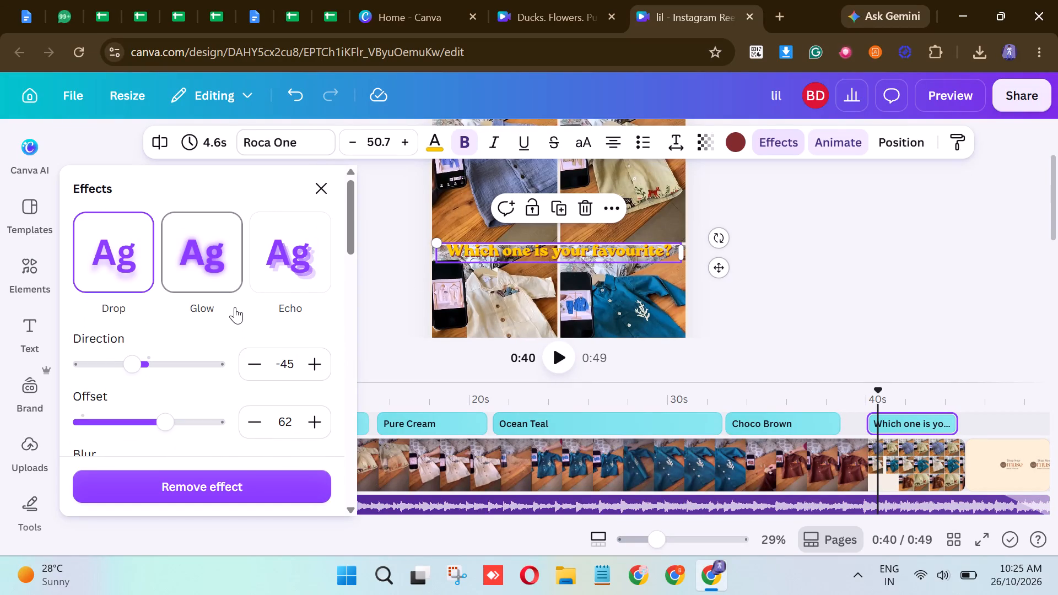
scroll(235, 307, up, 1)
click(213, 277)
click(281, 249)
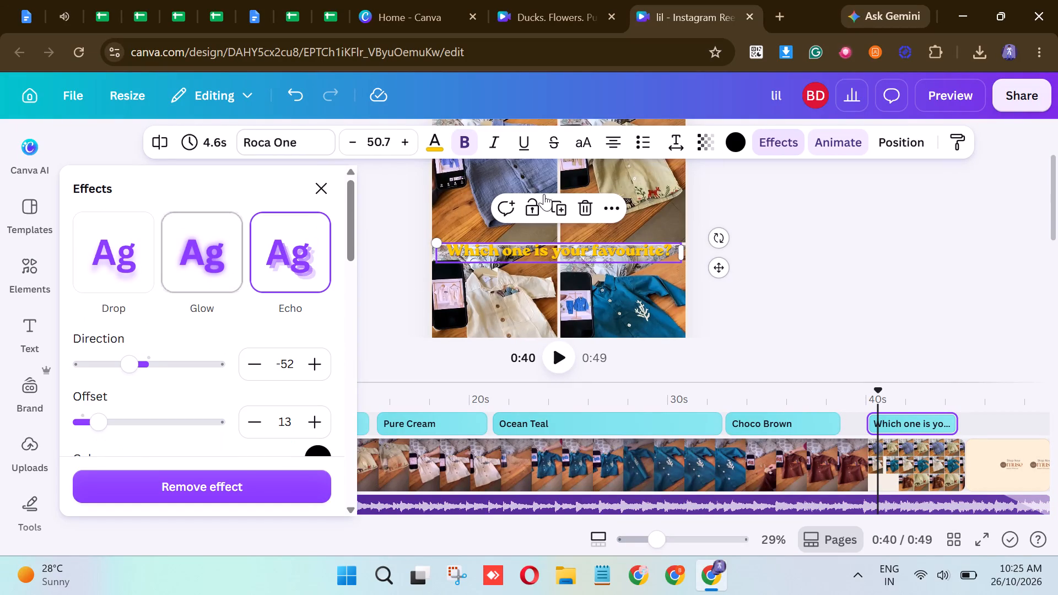
Change the text colour of the "Which one is your favourite?" caption to black.
click(430, 137)
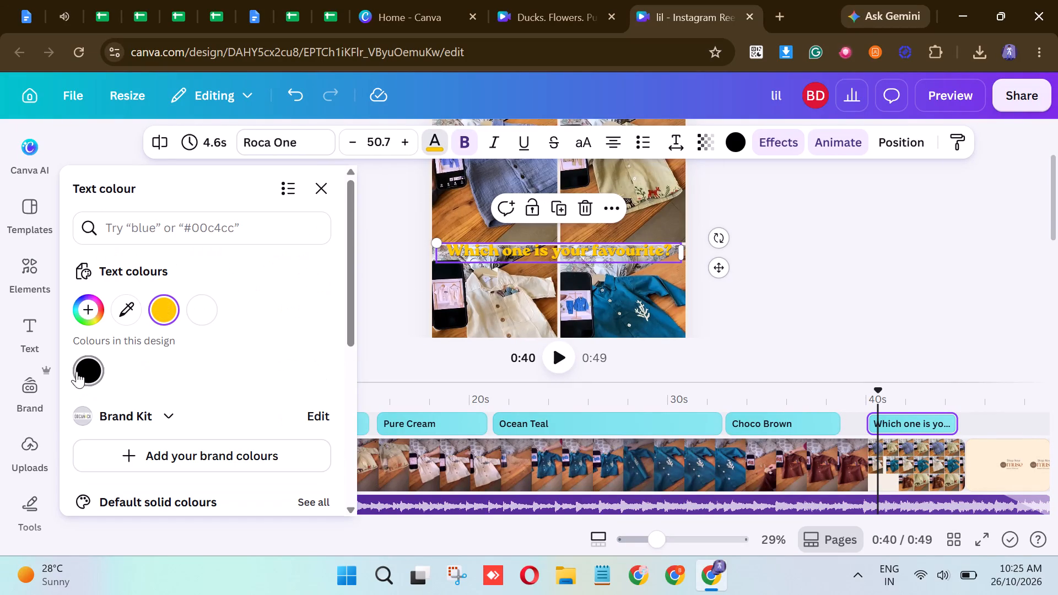
click(80, 371)
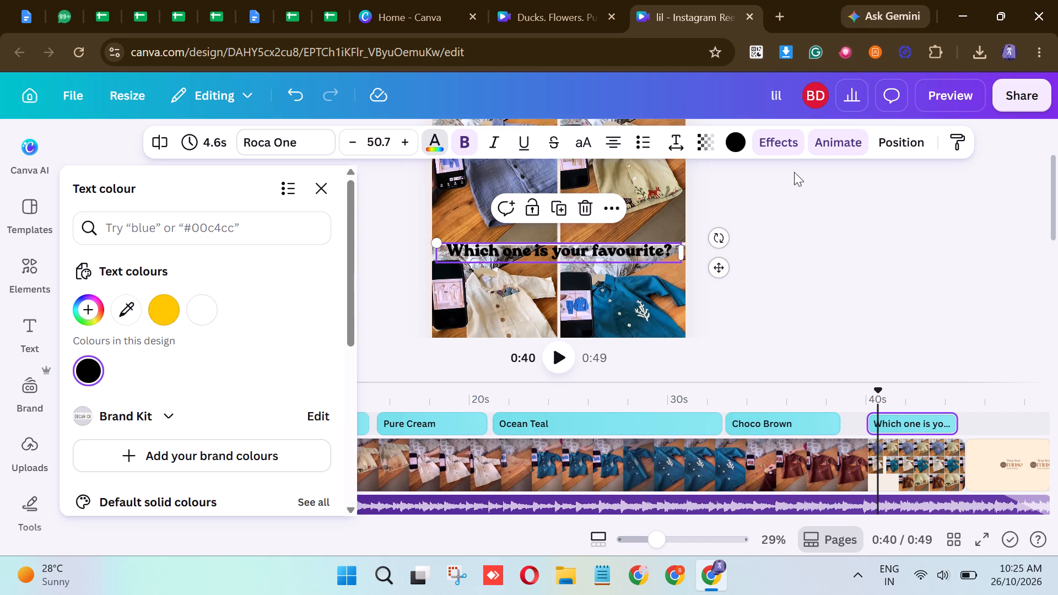
Remove the text effect from the "Which one is your favourite?" caption.
click(830, 141)
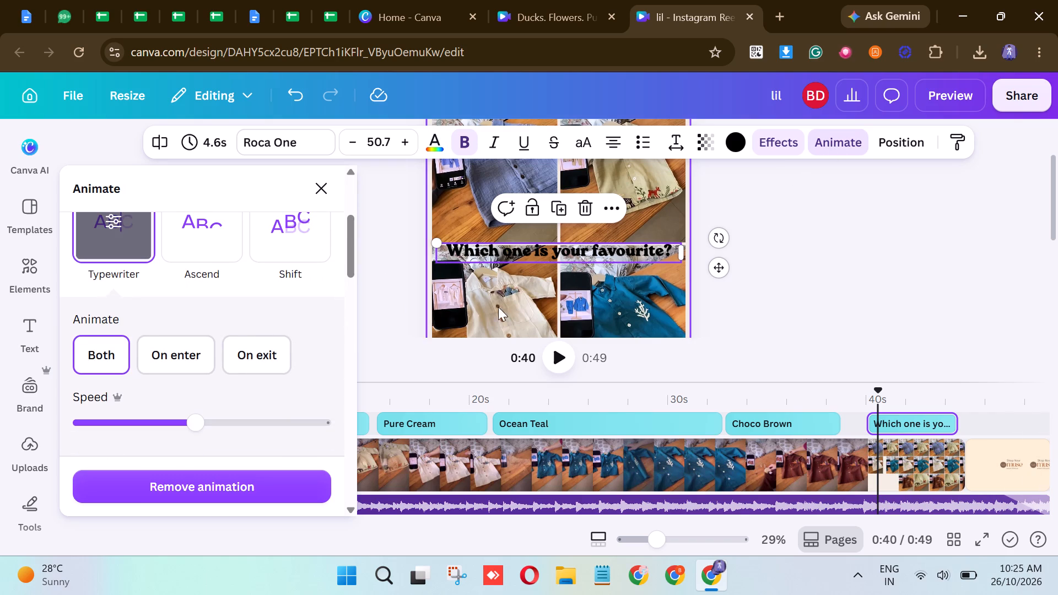
click(794, 147)
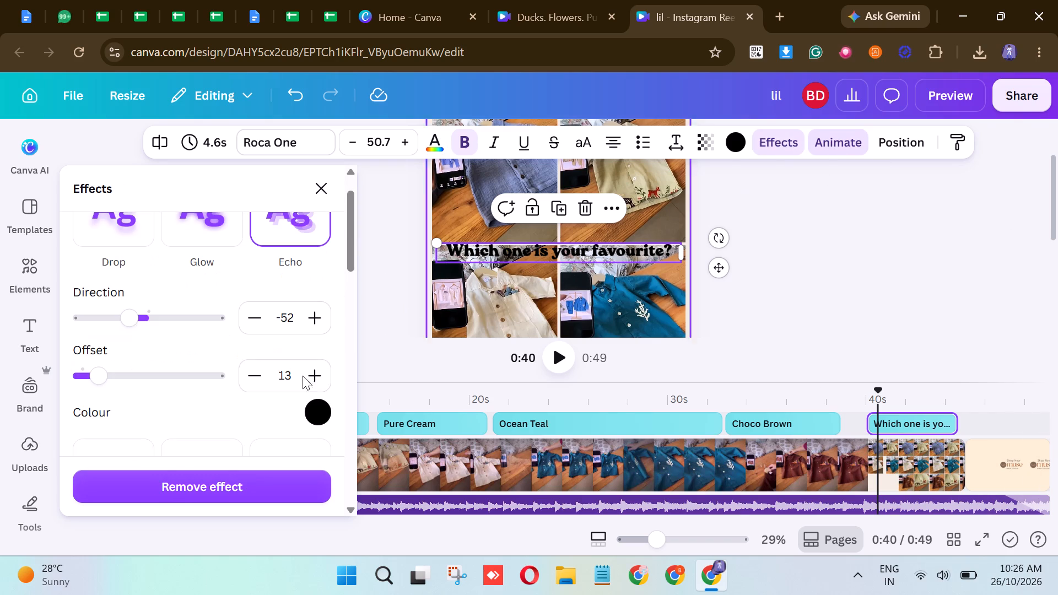
click(180, 487)
scroll(237, 328, up, 3)
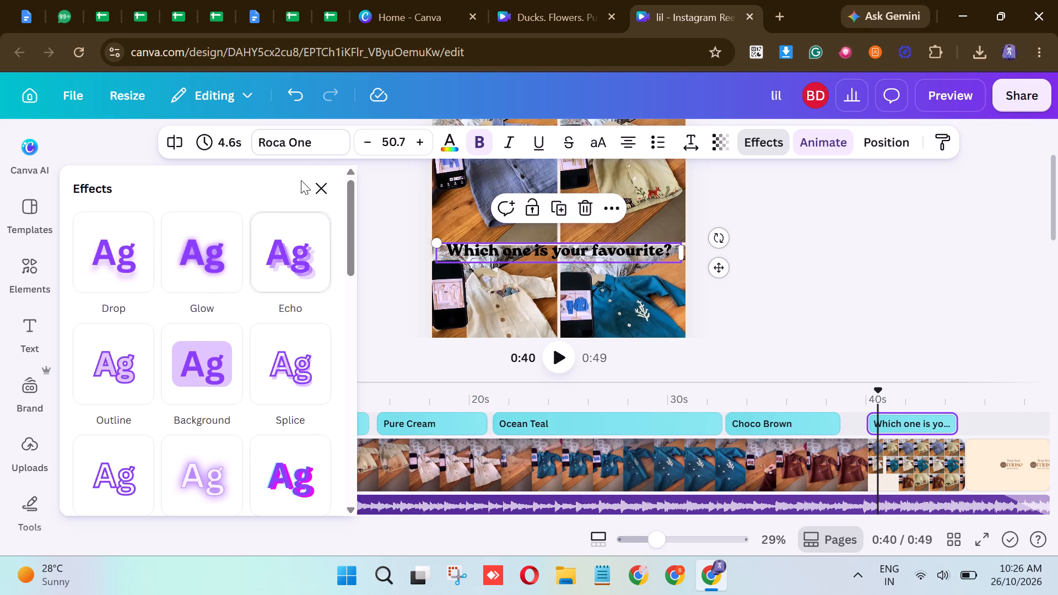
Set the font of the "Which one is your favourite?" caption to Fraunces.
click(310, 149)
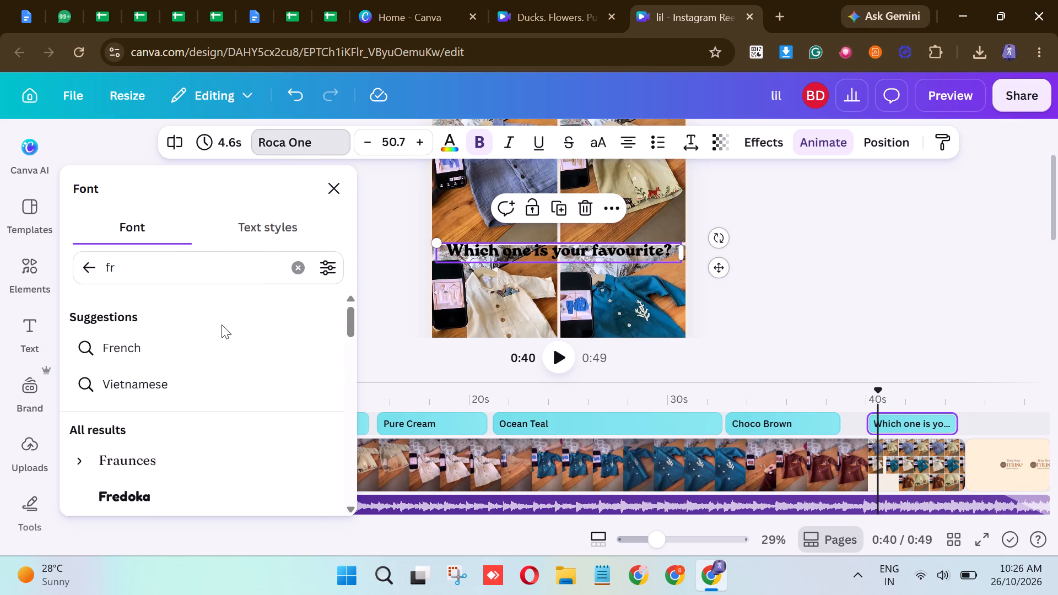
click(171, 452)
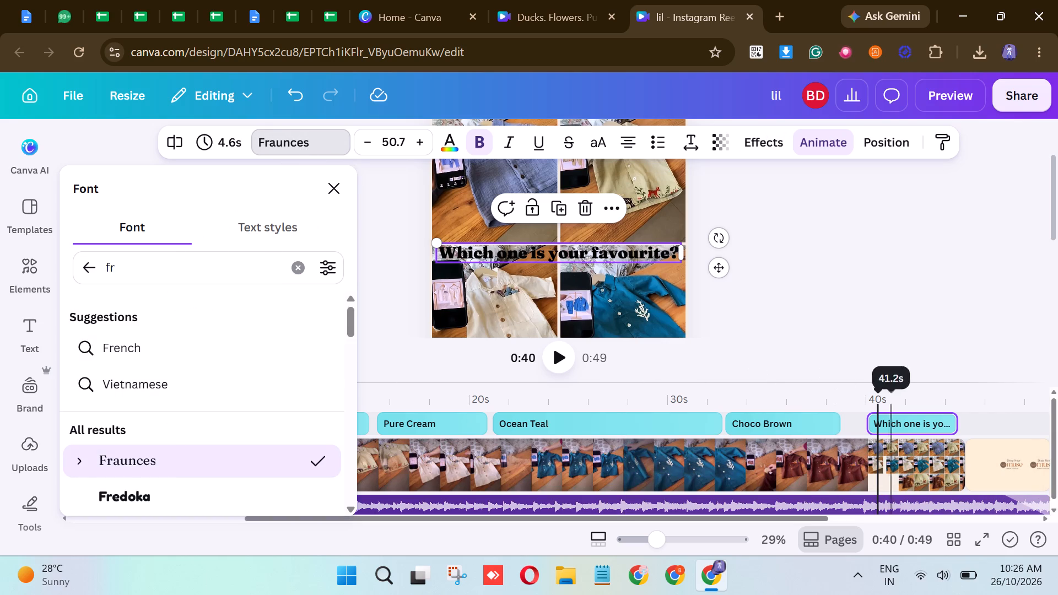
Delete the full stop after "shirts" in the opening "Little shirts. Big stories." caption.
click(879, 399)
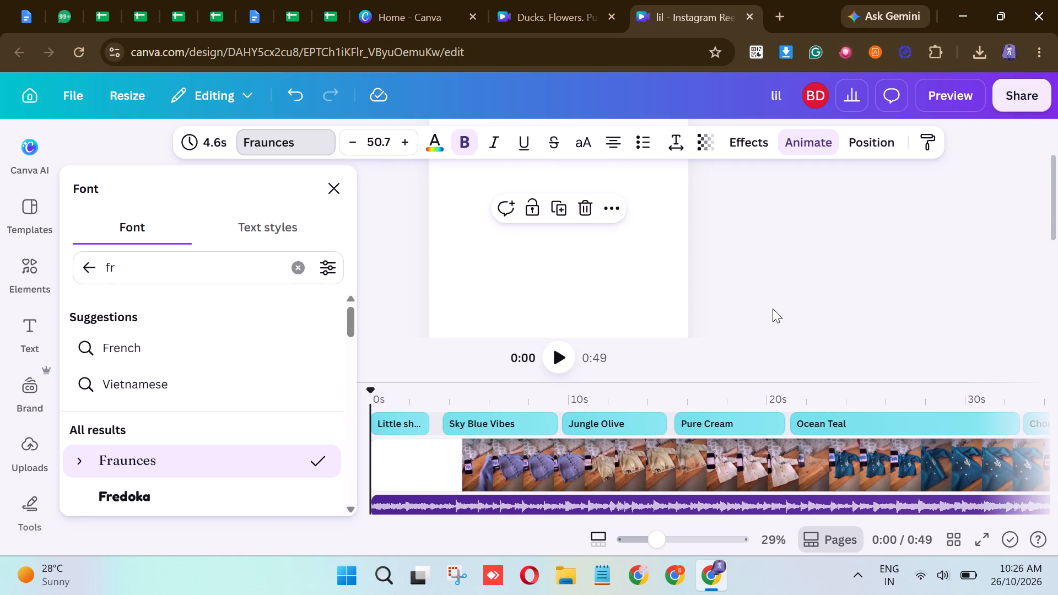
click(773, 309)
click(109, 419)
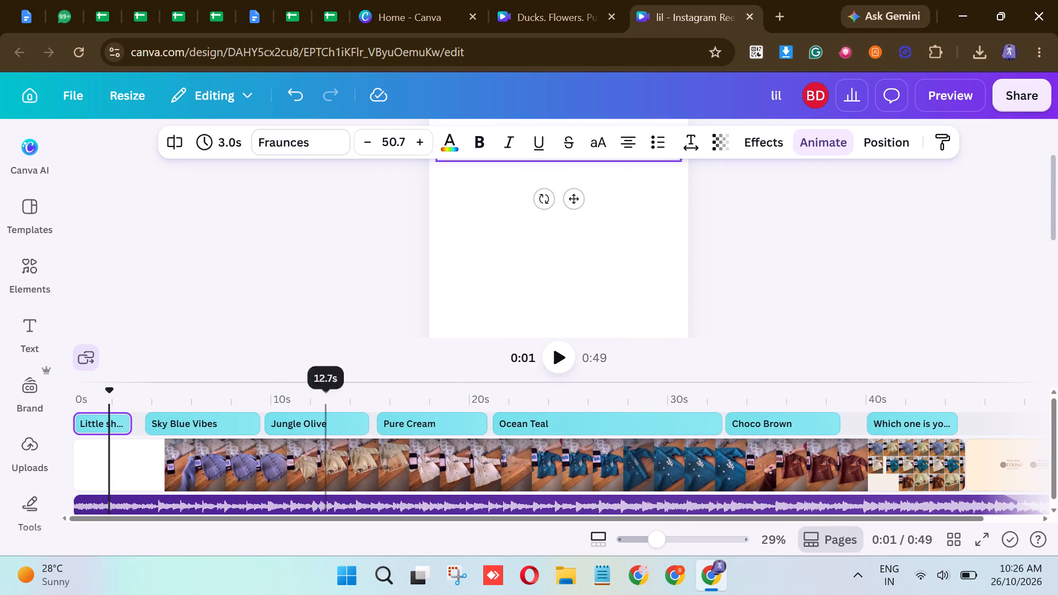
click(130, 460)
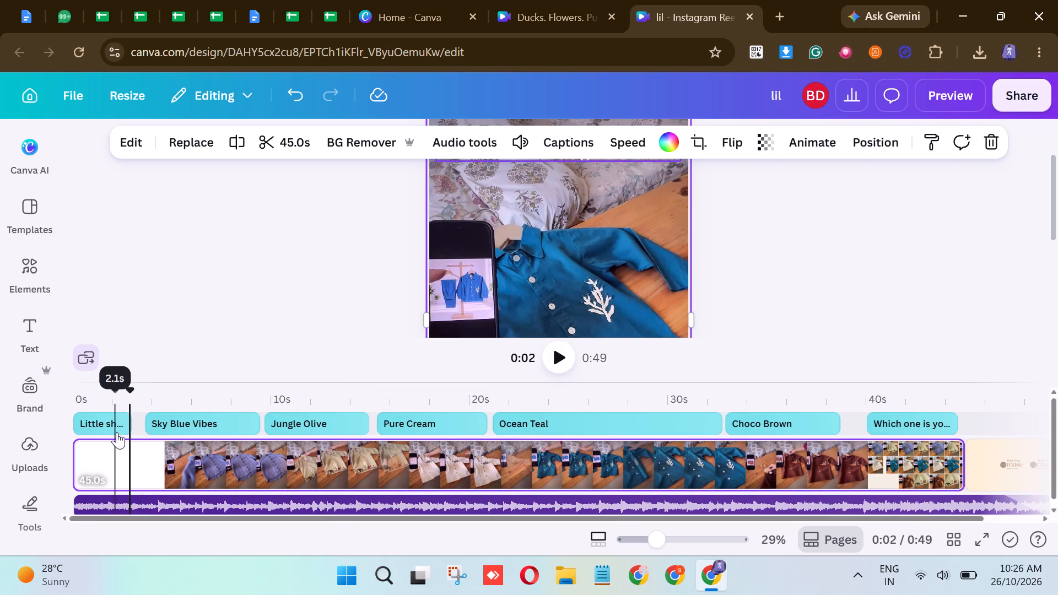
scroll(399, 344, up, 2)
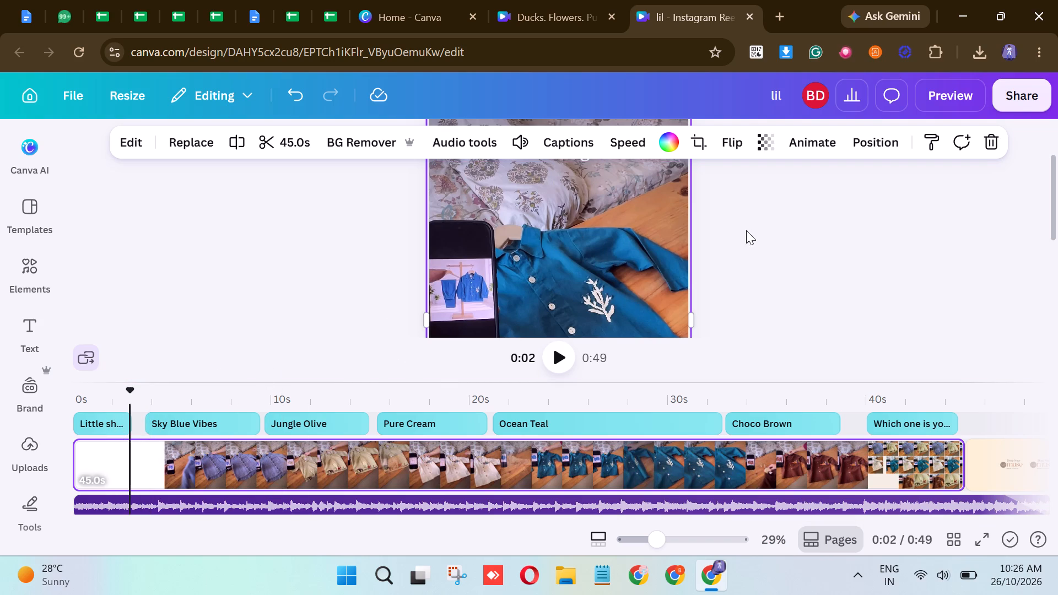
scroll(651, 261, up, 2)
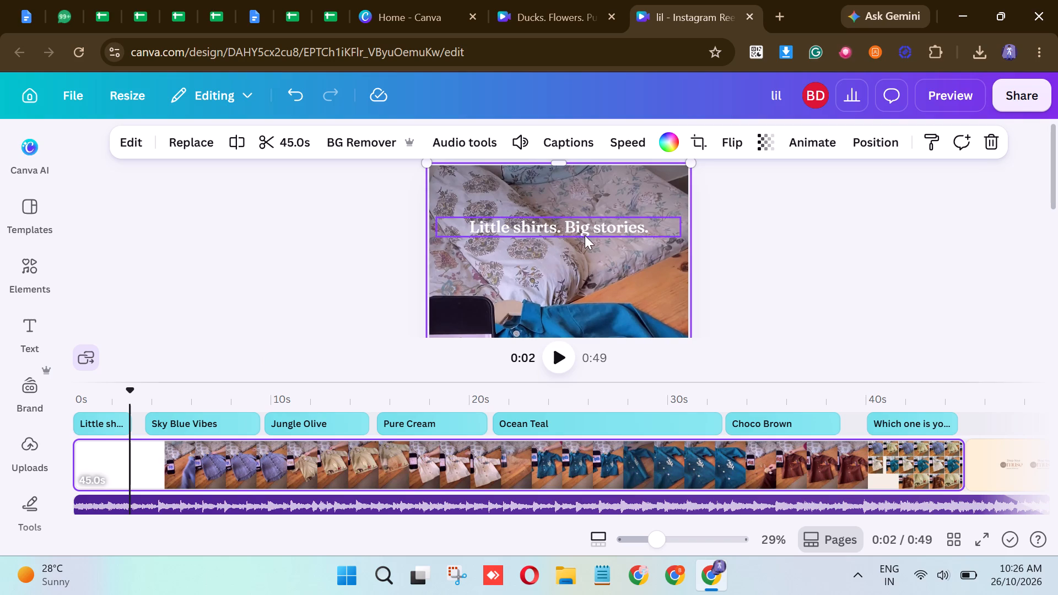
double_click(553, 227)
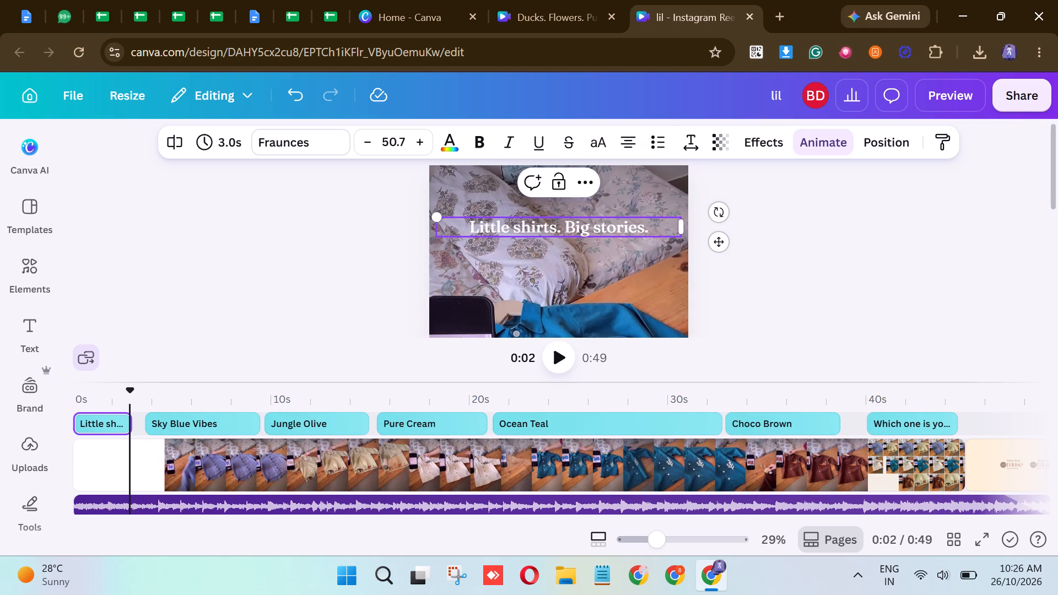
click(559, 227)
key(BackSpace)
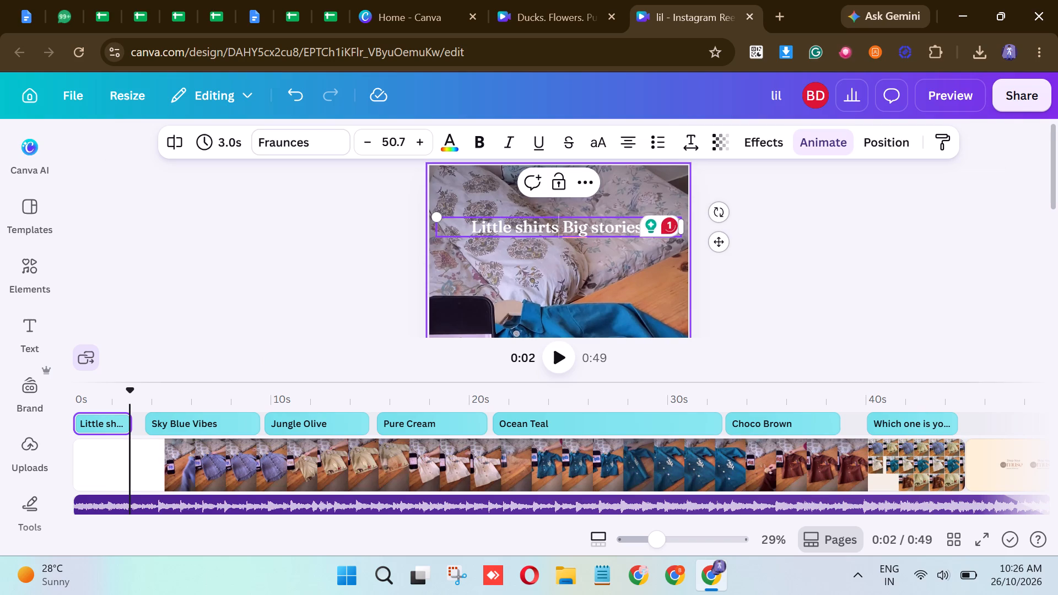
key(slash)
key(BackSpace)
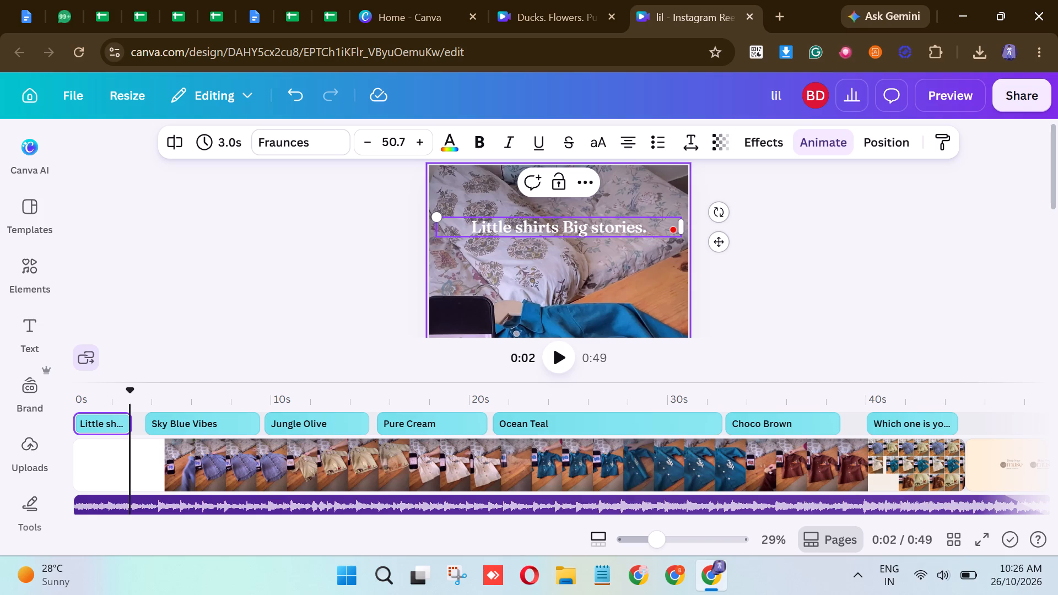
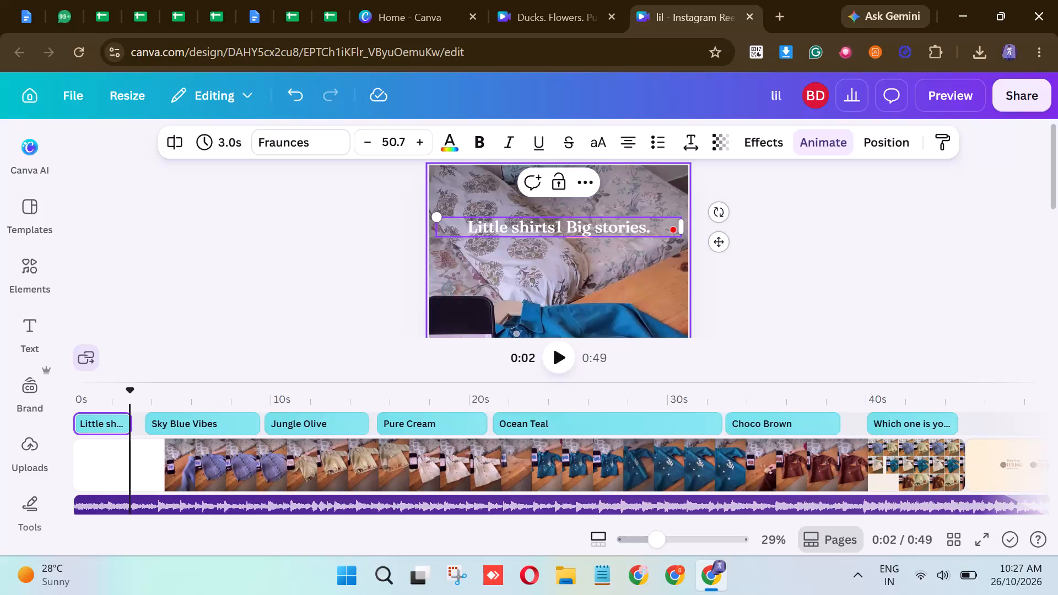
Replace the stray 1 after "shirts" in the opening "Little shirts" caption with a comma.
key(BackSpace)
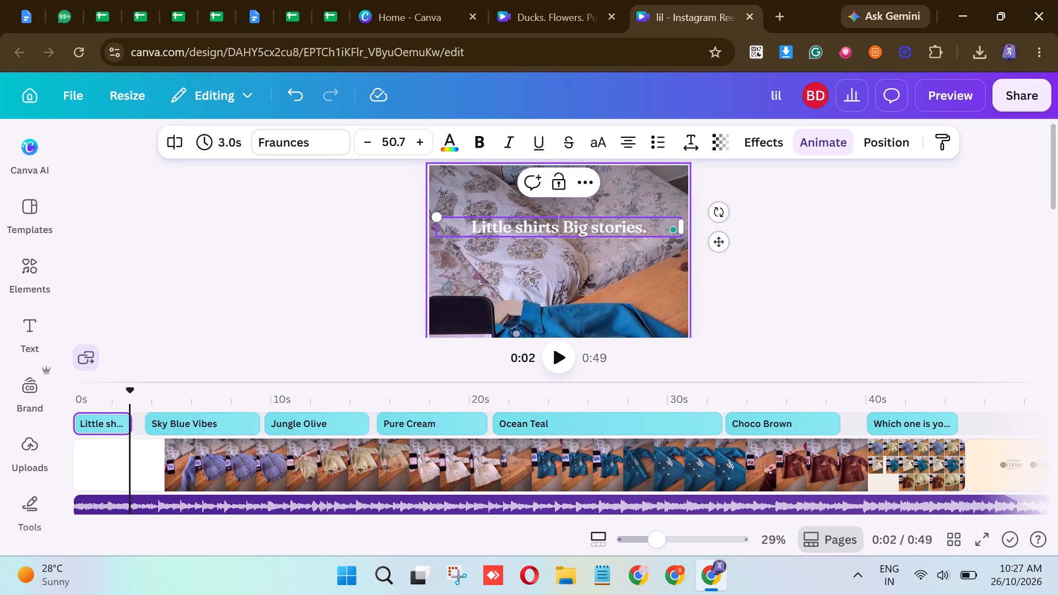
key(period)
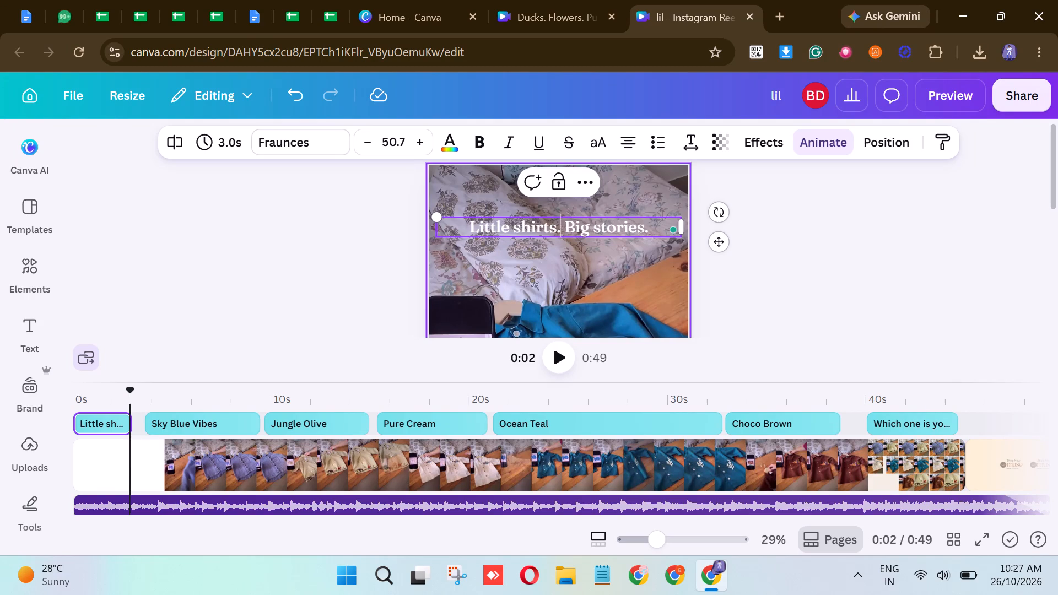
key(BackSpace)
key(comma)
Replace the full stop after "stories" in the opening caption with a comma, reading "Little shirts, Big stories,".
key(Right)
key(Right)
key(Right)
key(Right)
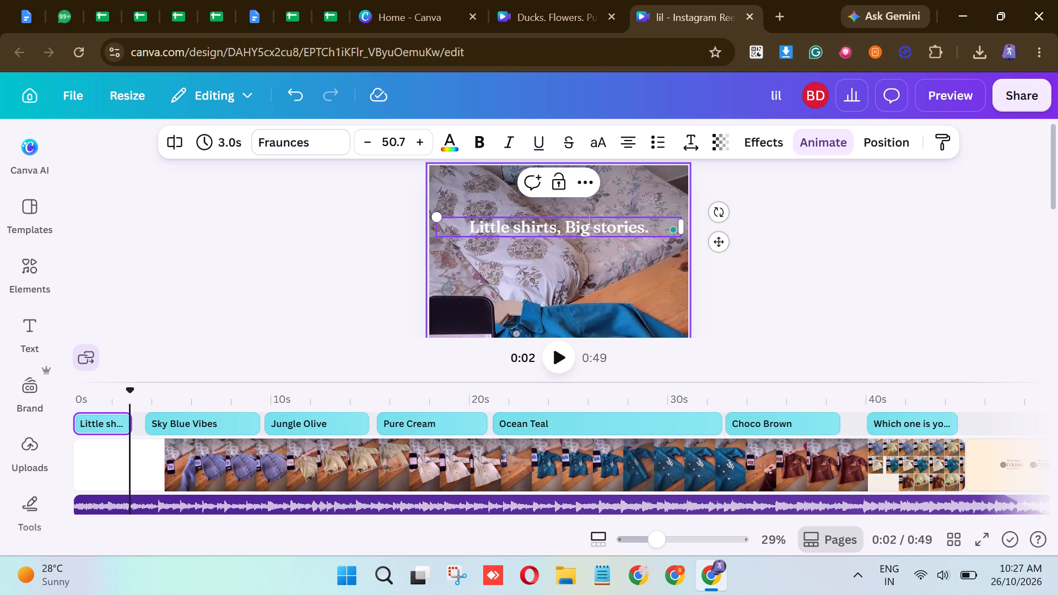
key(Right)
key(Right)
key(Right)
key(Right)
key(Right)
key(Right)
key(Right)
key(Right)
key(Right)
key(BackSpace)
key(comma)
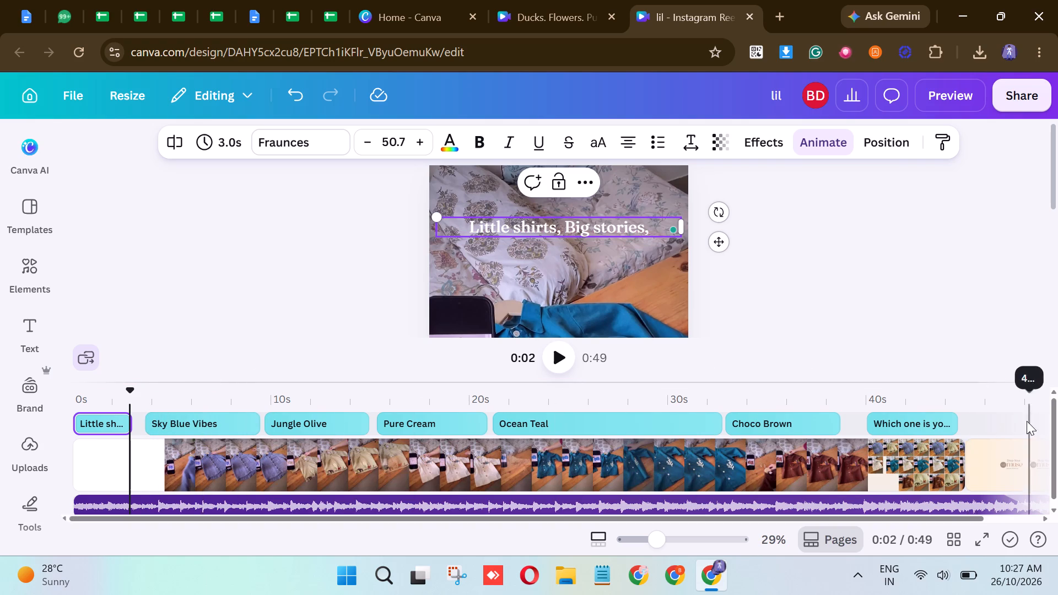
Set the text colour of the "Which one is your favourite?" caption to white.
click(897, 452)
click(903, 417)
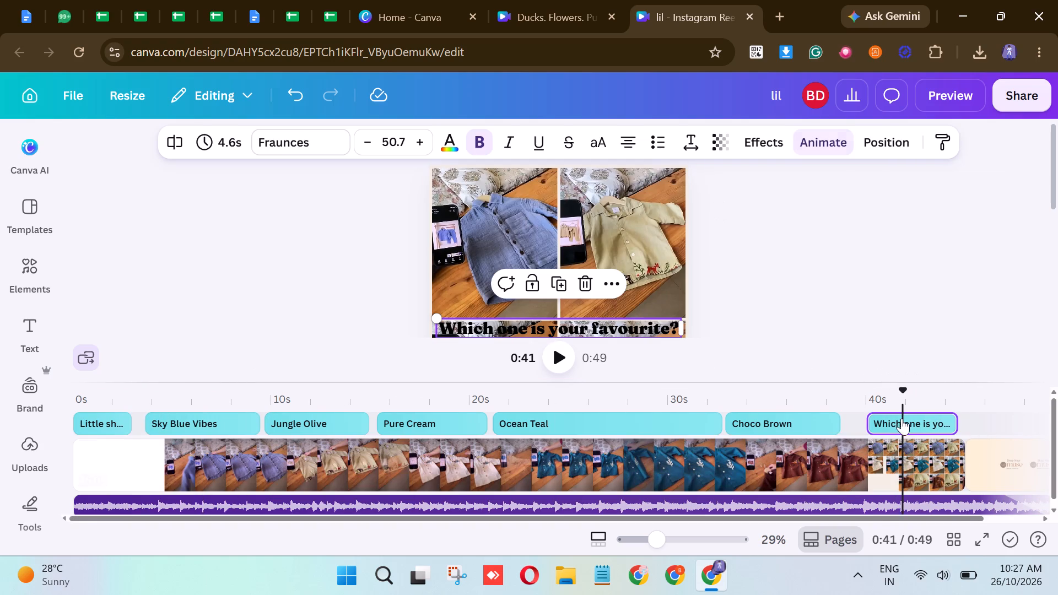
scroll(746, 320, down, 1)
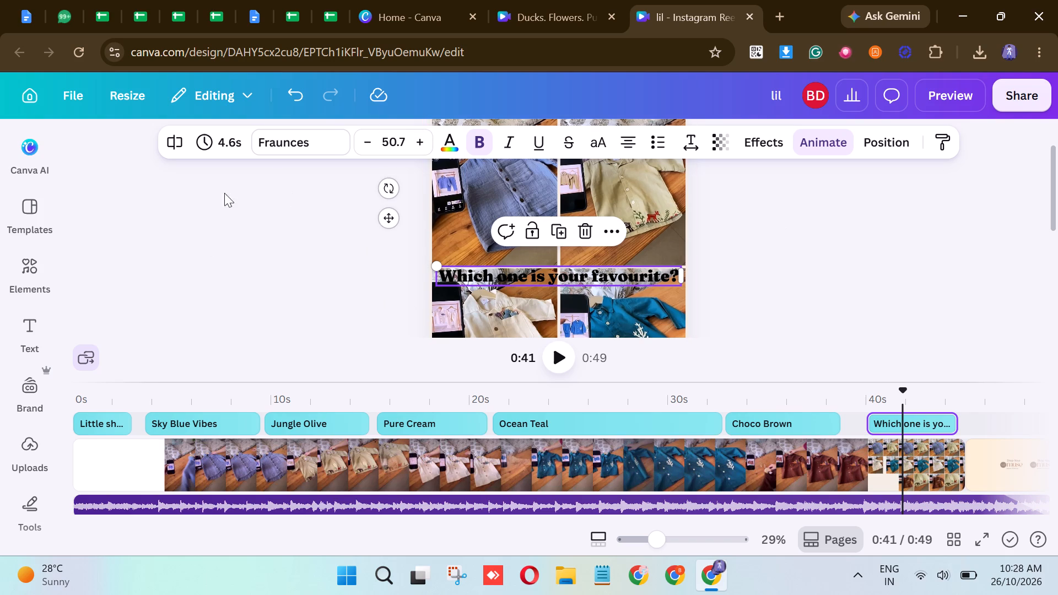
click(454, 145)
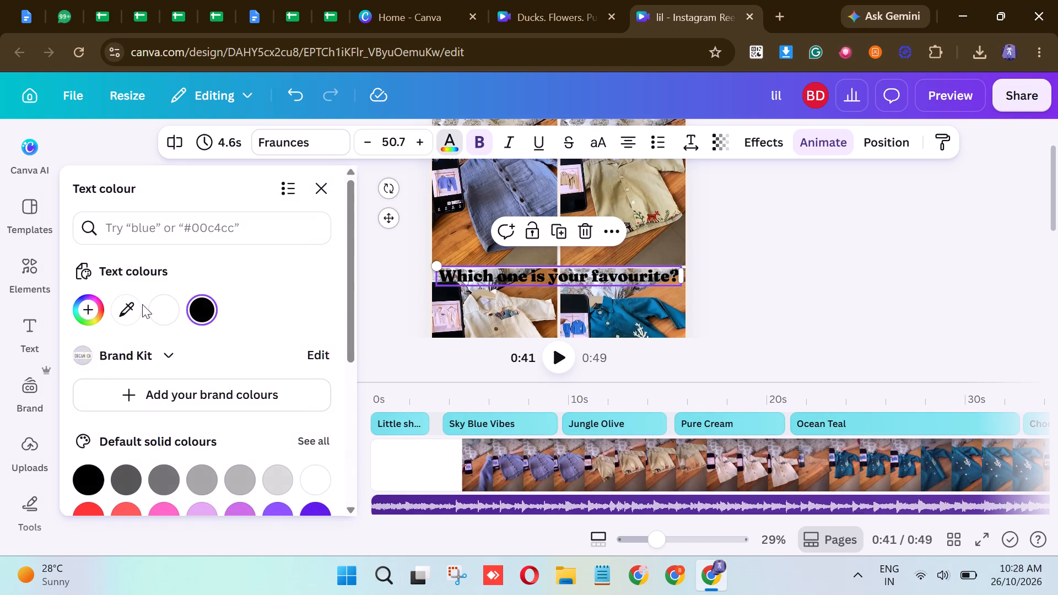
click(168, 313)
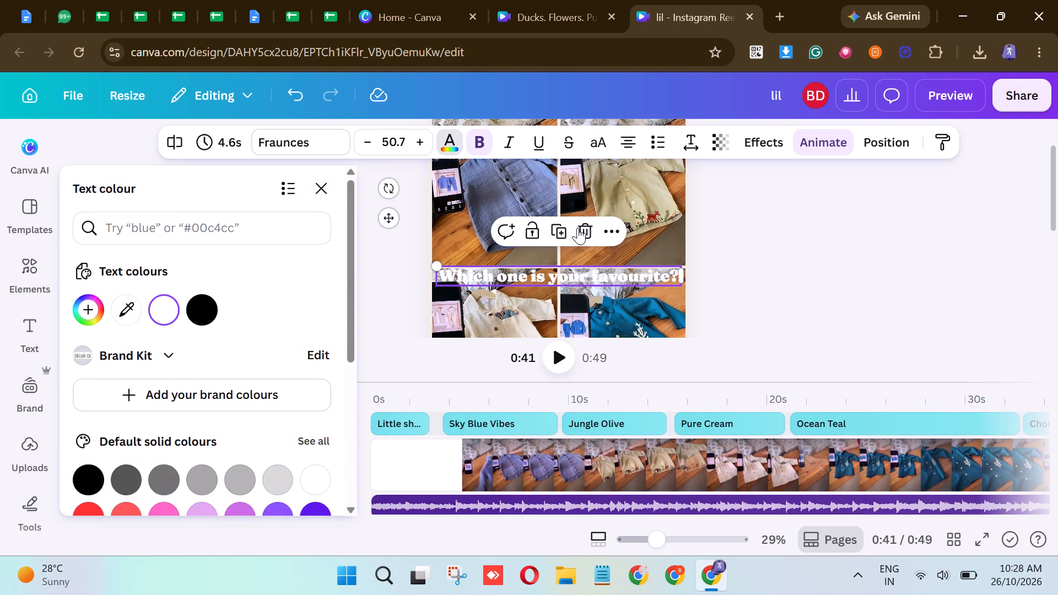
Remove the bold formatting from the "Which one is your favourite?" caption.
click(487, 148)
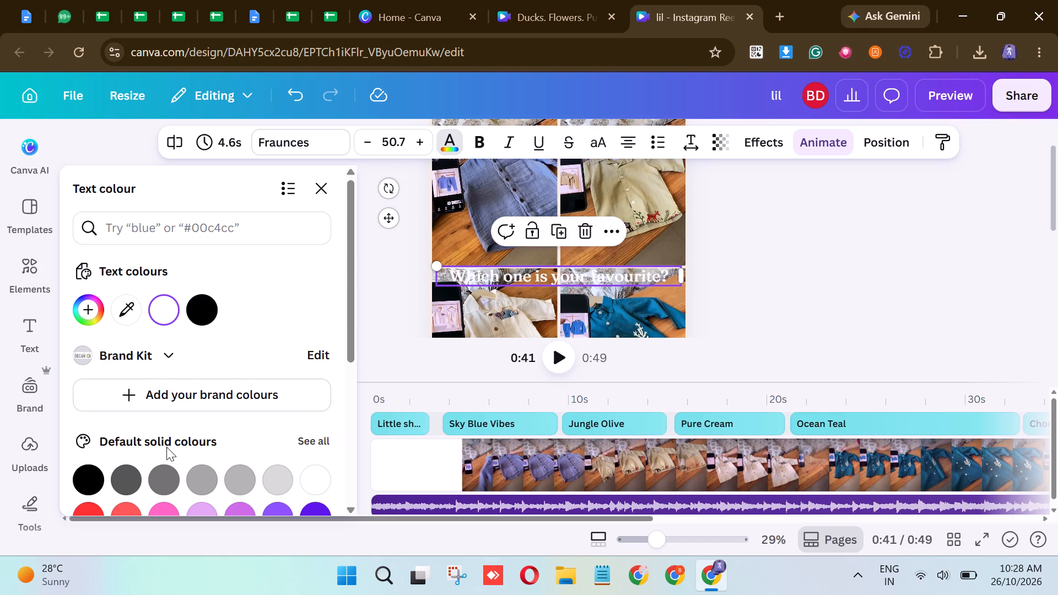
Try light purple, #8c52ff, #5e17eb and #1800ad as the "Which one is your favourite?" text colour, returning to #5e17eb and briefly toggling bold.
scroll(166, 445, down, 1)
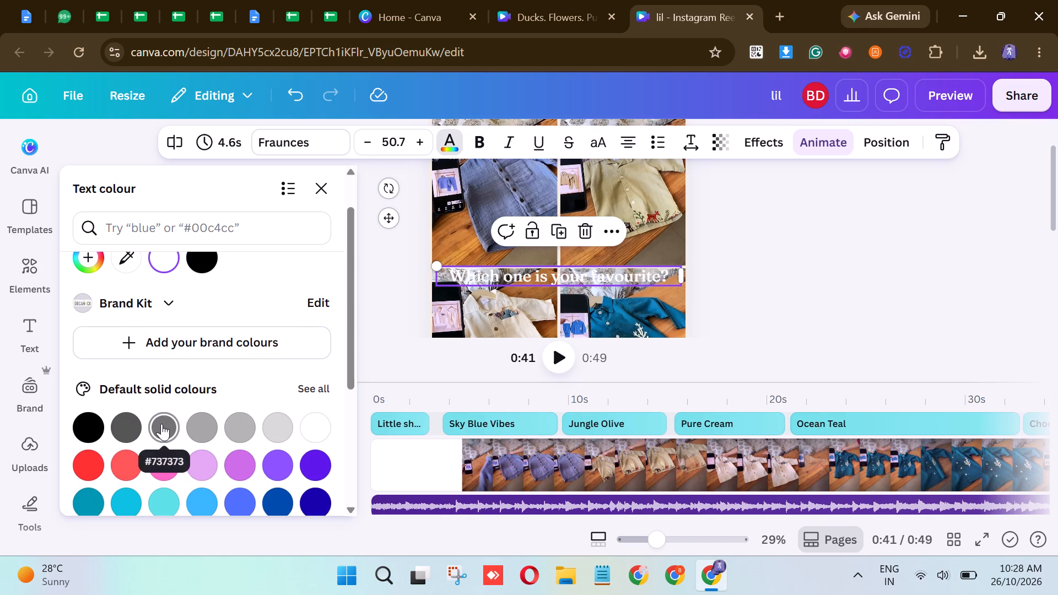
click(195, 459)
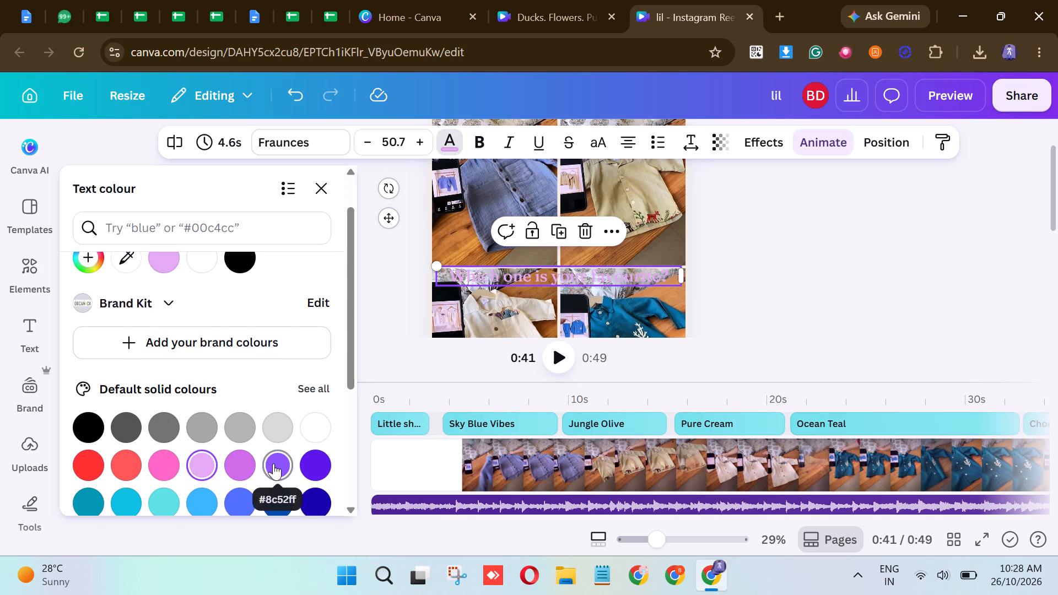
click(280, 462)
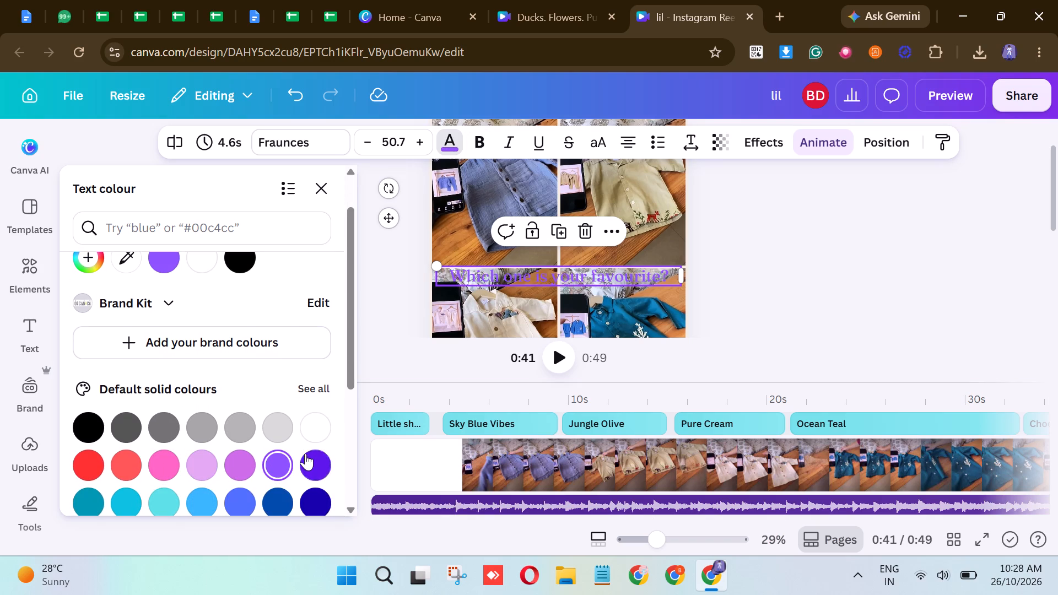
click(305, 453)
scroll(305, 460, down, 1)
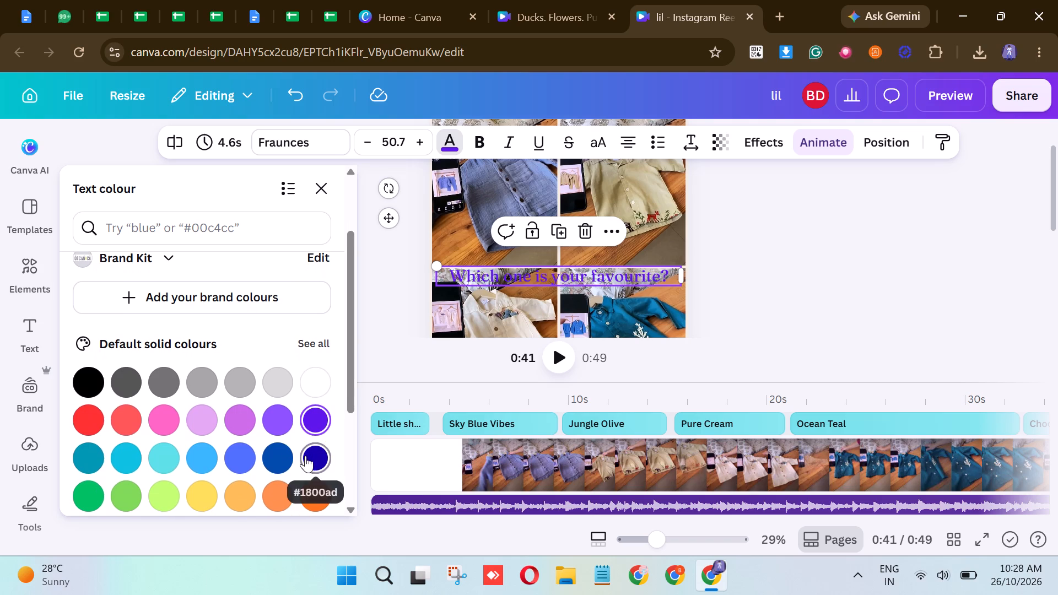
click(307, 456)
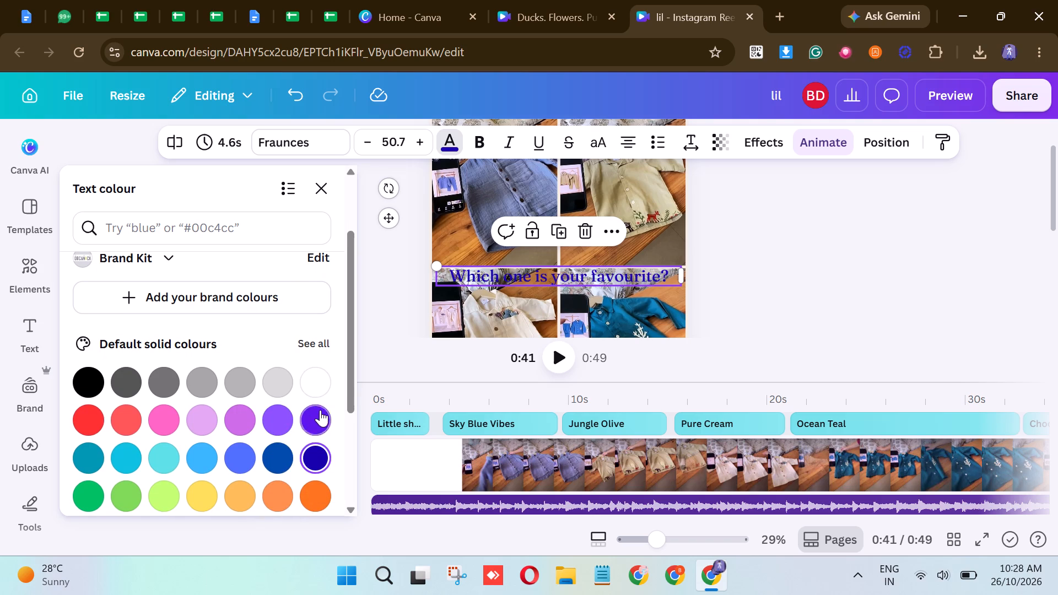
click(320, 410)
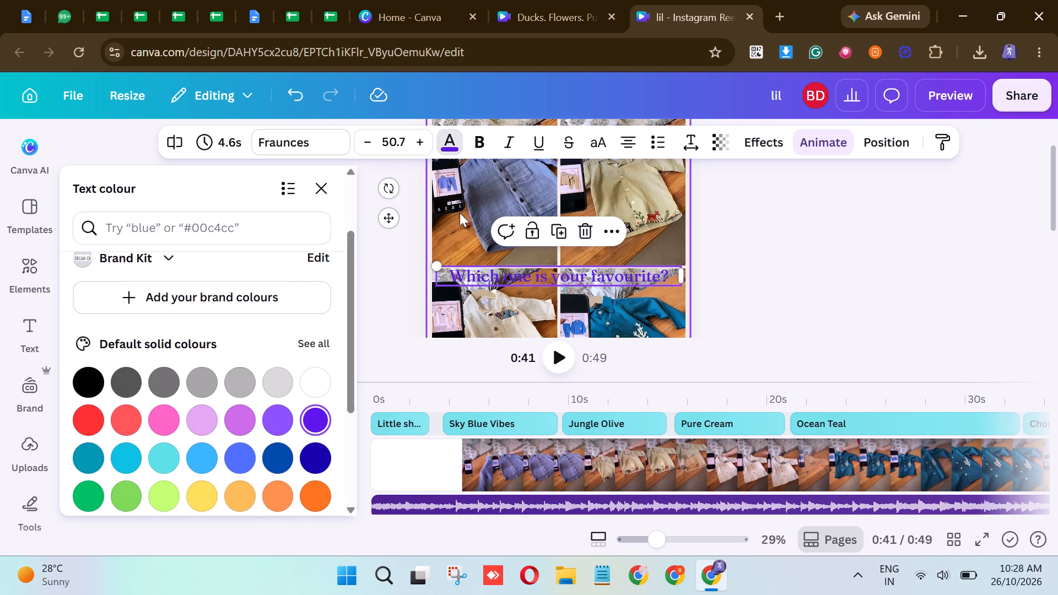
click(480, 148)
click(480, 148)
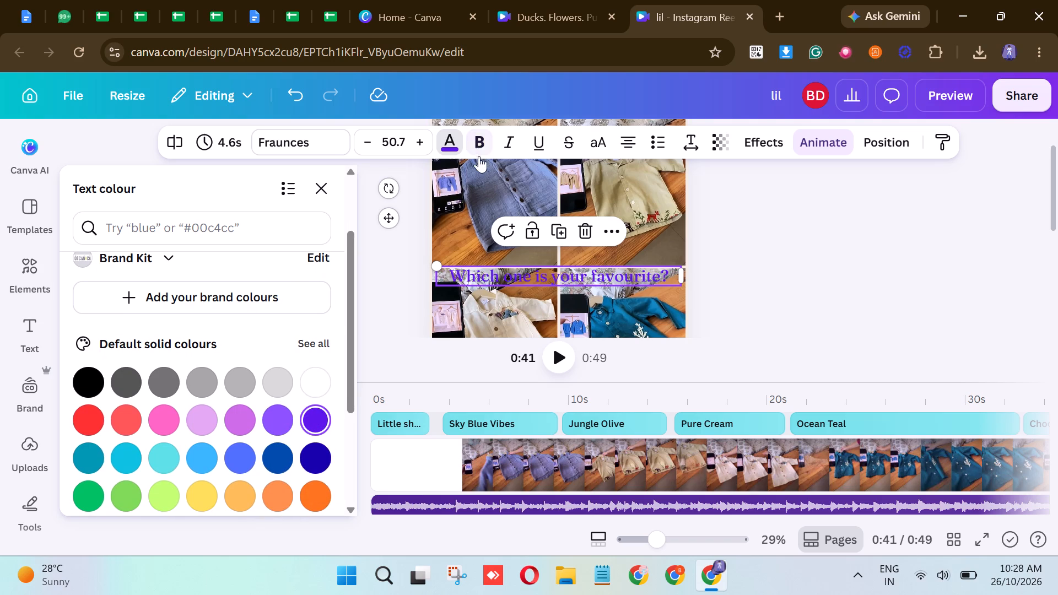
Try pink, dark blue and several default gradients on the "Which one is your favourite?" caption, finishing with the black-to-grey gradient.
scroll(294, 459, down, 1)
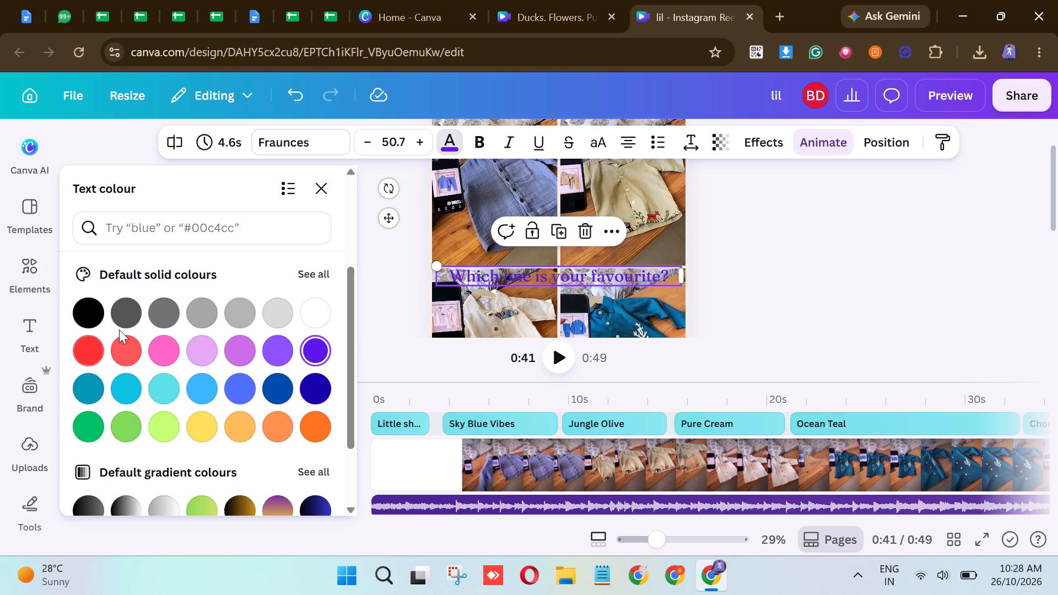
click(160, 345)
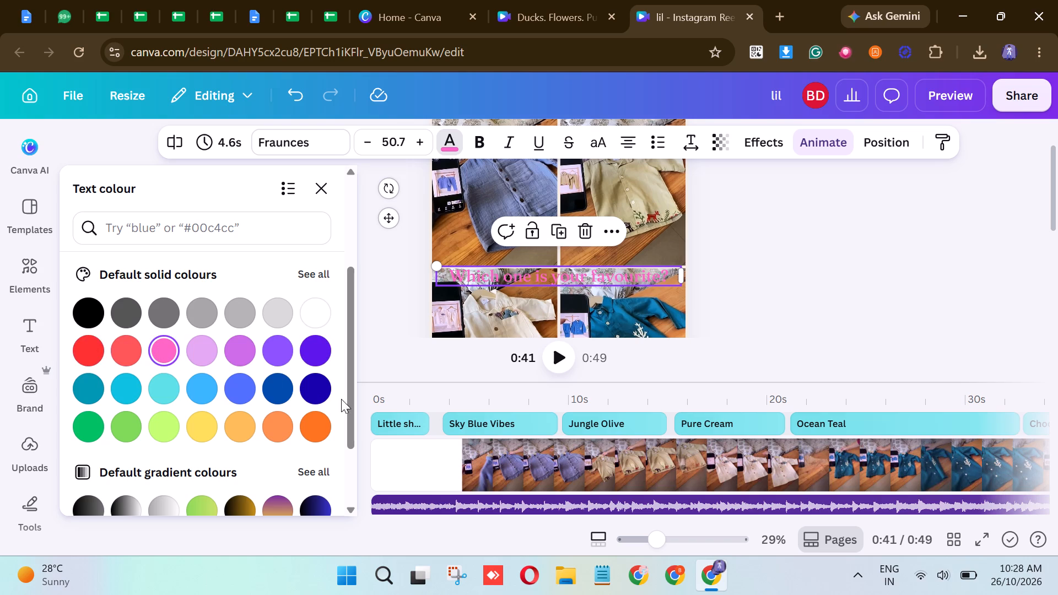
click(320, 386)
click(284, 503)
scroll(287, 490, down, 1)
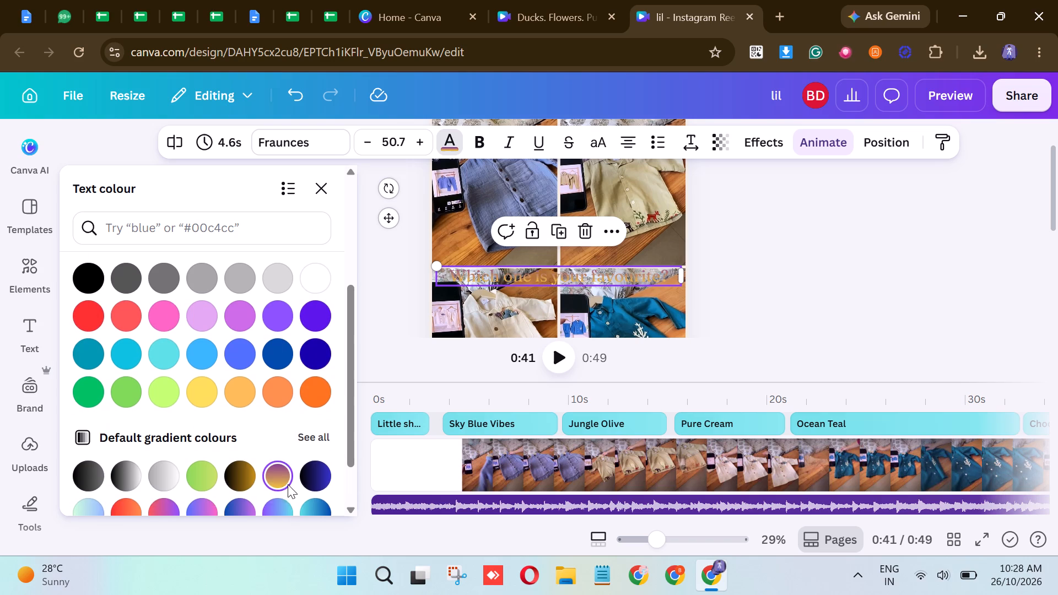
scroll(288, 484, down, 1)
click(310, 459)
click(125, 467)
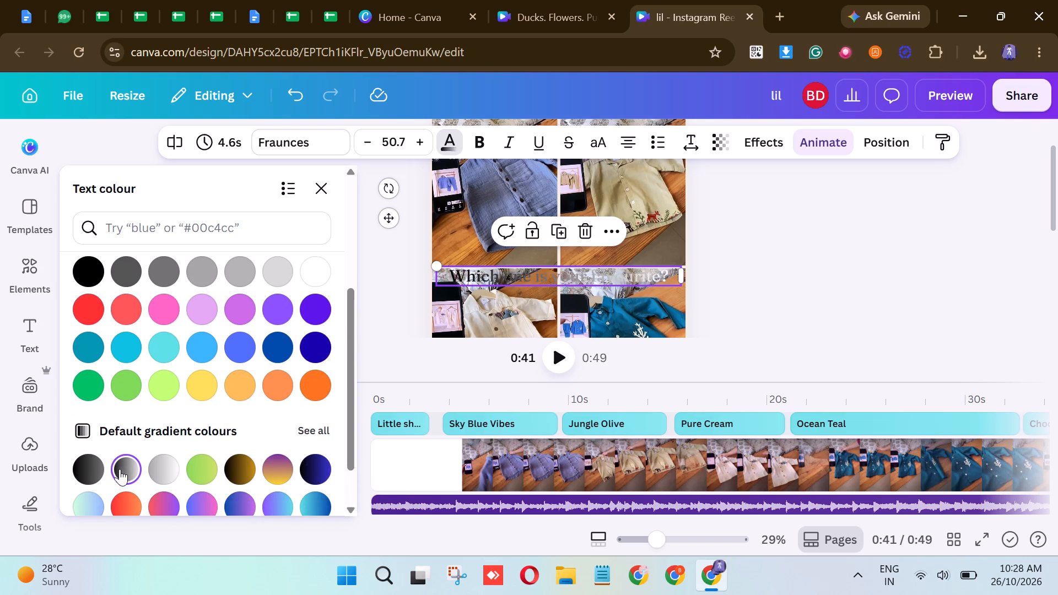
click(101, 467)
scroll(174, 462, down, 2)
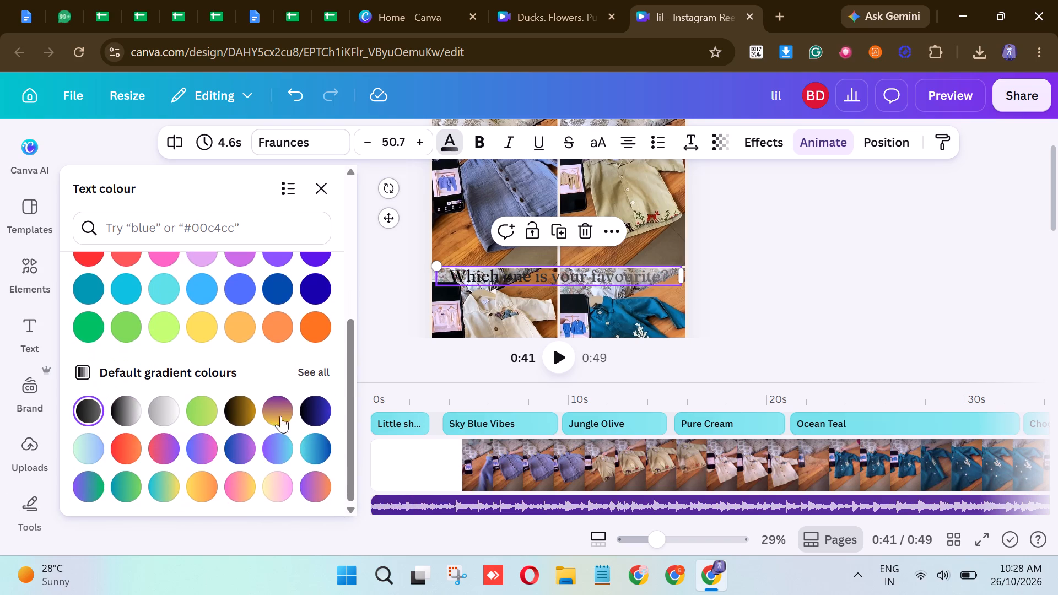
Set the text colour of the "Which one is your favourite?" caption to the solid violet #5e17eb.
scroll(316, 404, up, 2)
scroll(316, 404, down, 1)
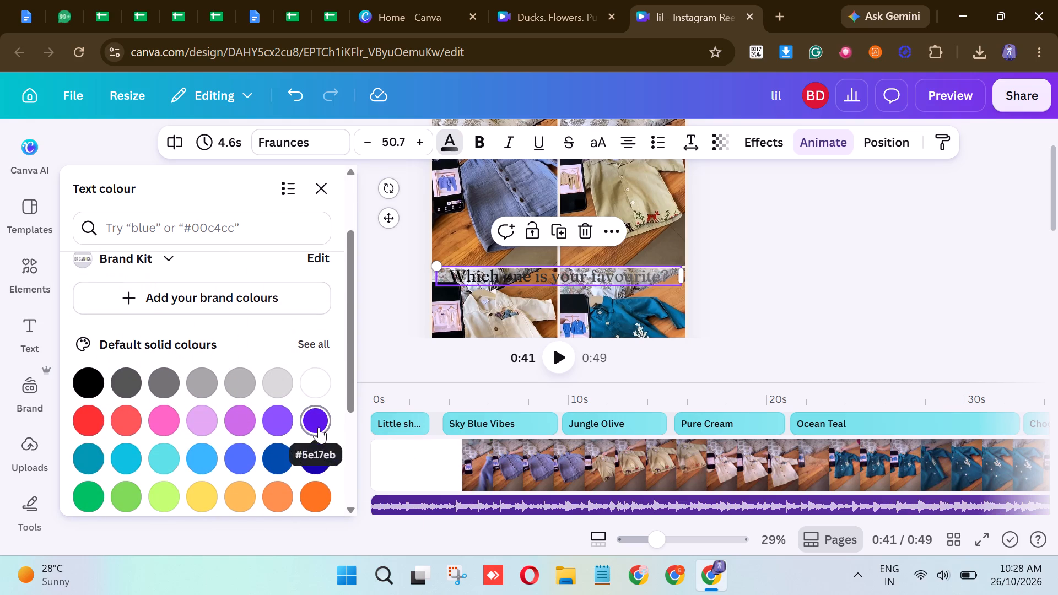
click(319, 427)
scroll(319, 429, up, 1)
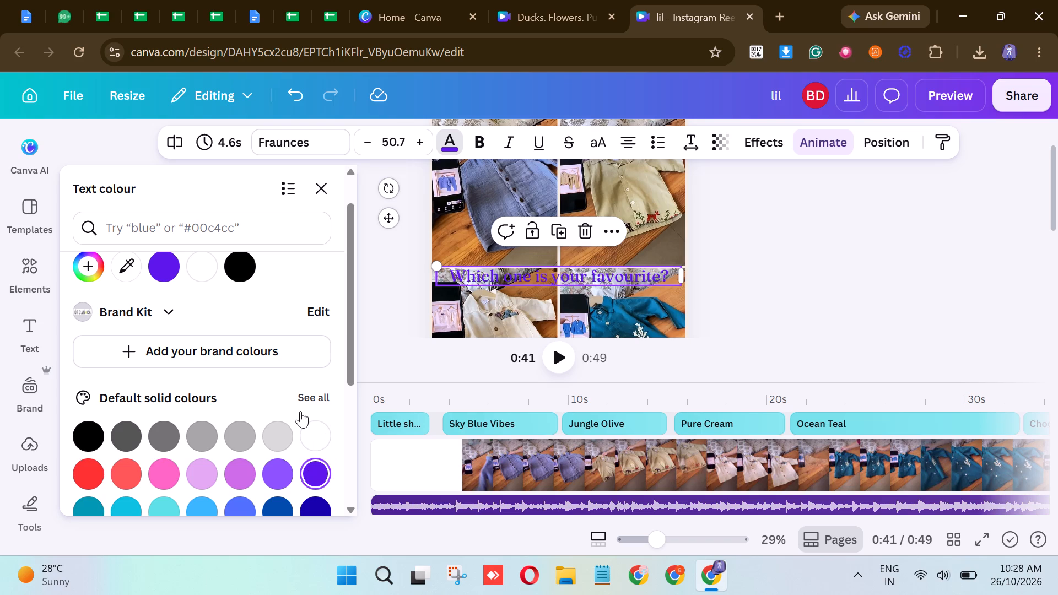
Set the text colour of the "Which one is your favourite?" caption to black.
scroll(259, 401, down, 4)
scroll(257, 404, up, 2)
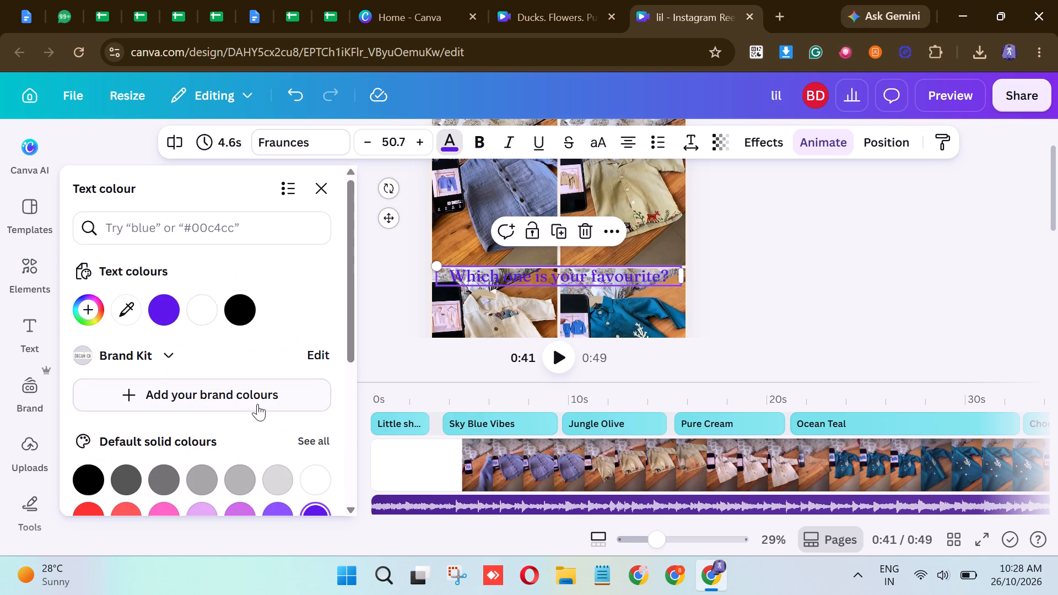
click(225, 308)
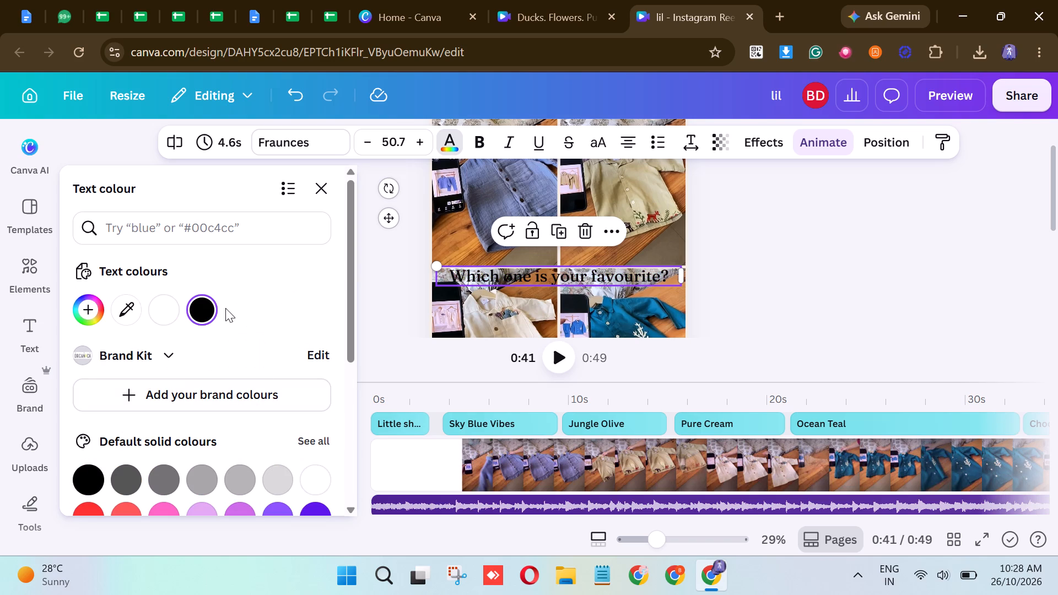
Move the "Which one is your favourite?" caption down onto the middle row of shirt photos in the collage.
ctrl+scroll(629, 262, down, 2)
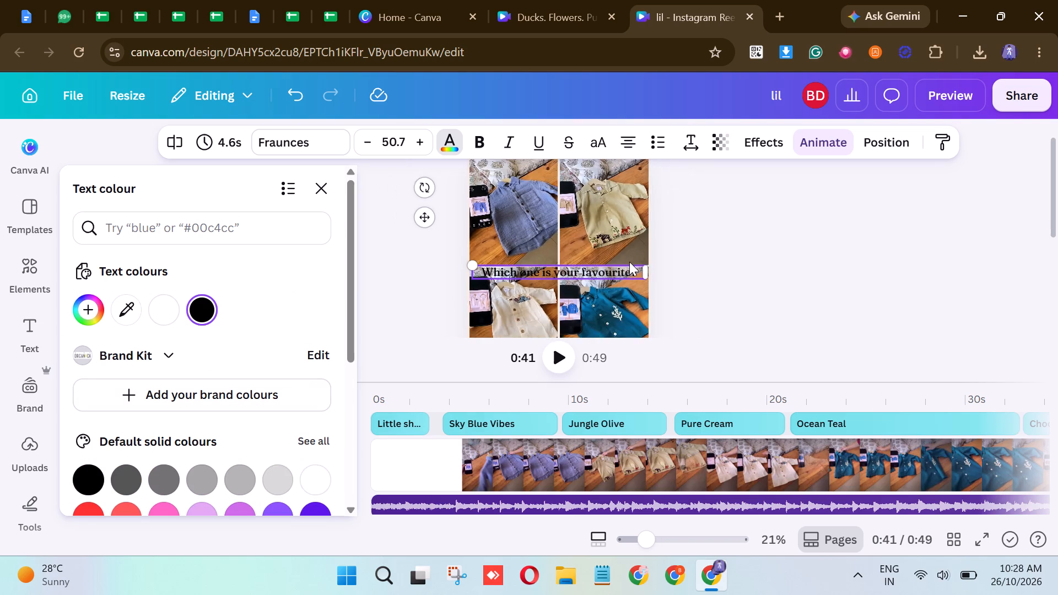
ctrl+scroll(629, 262, down, 2)
scroll(628, 262, down, 1)
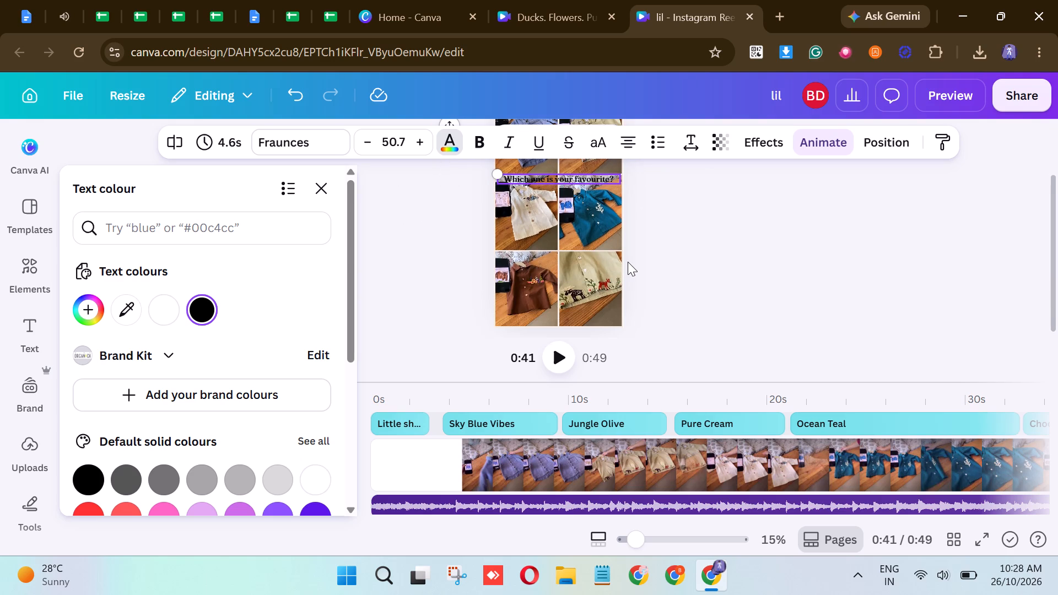
scroll(628, 262, up, 1)
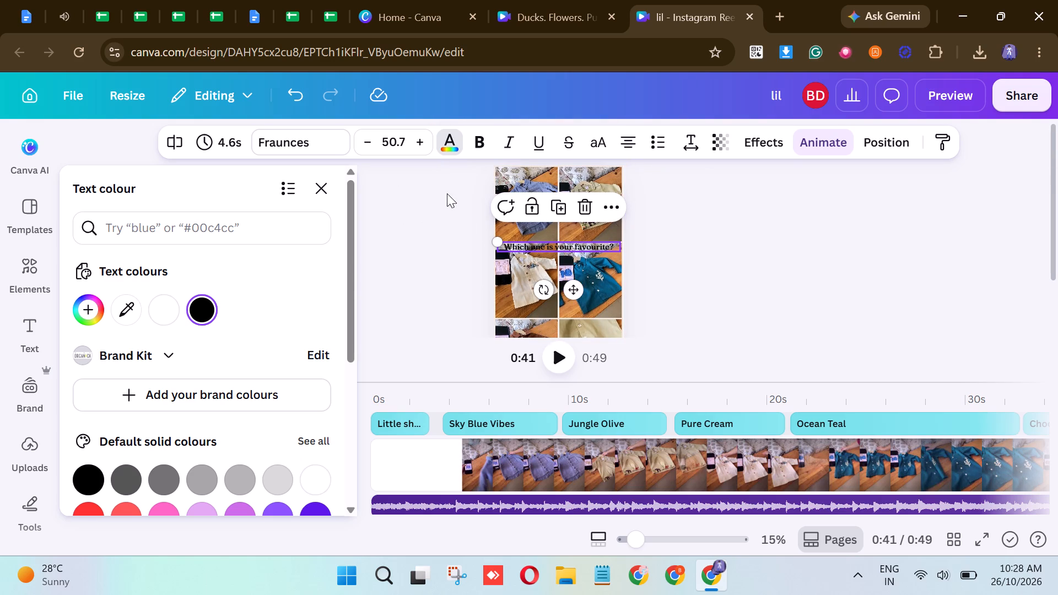
drag(573, 295, 576, 326)
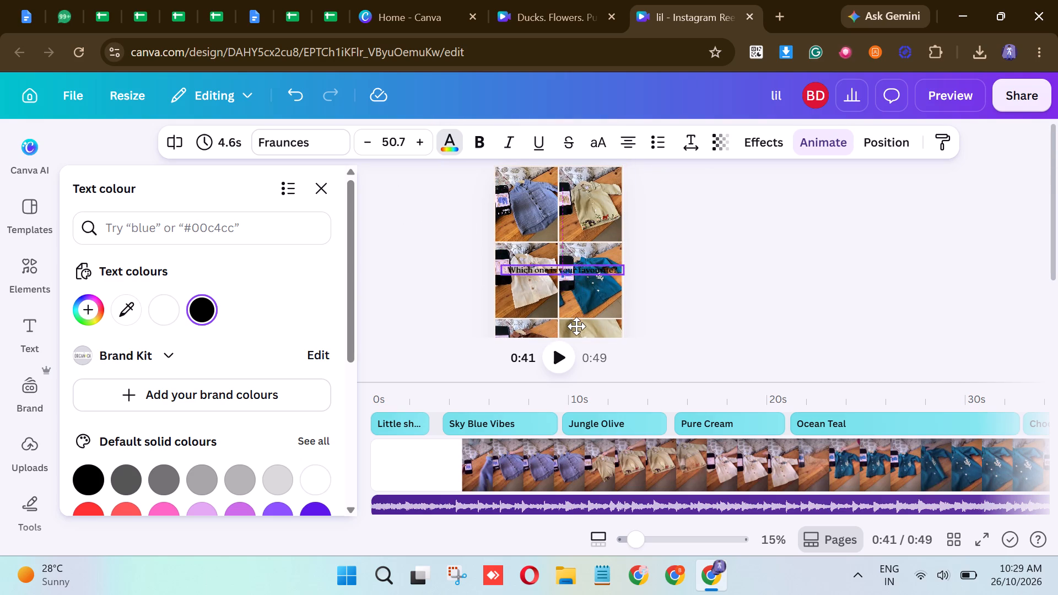
drag(576, 326, 576, 327)
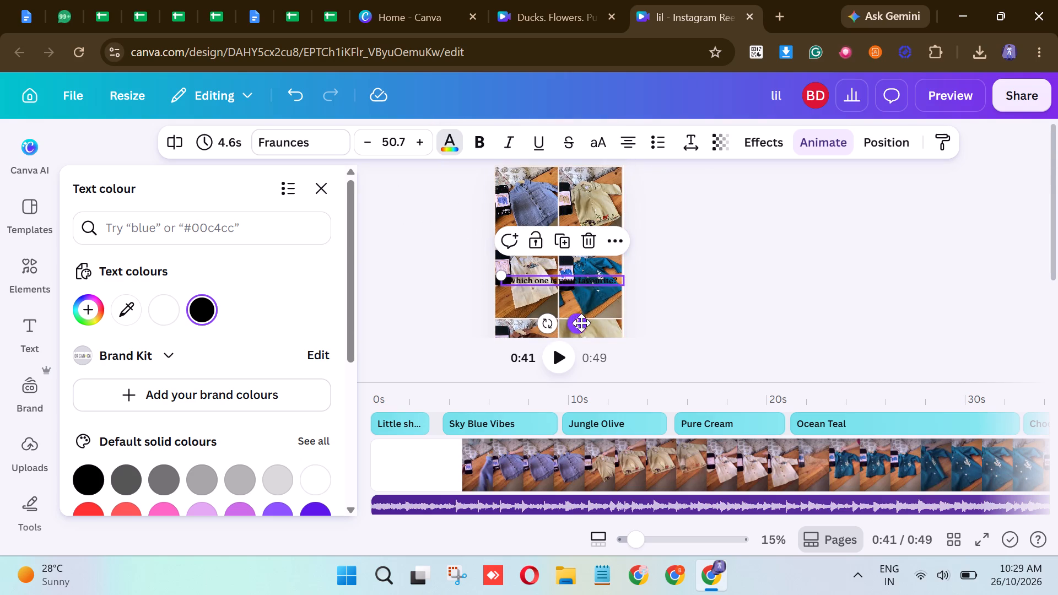
scroll(650, 262, down, 1)
scroll(650, 262, up, 1)
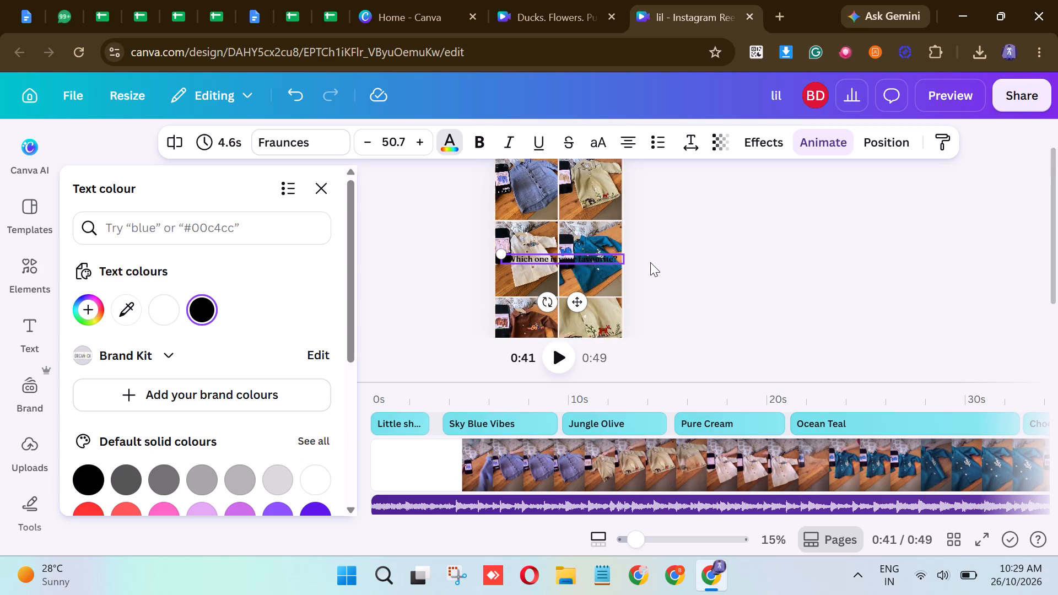
scroll(650, 262, down, 1)
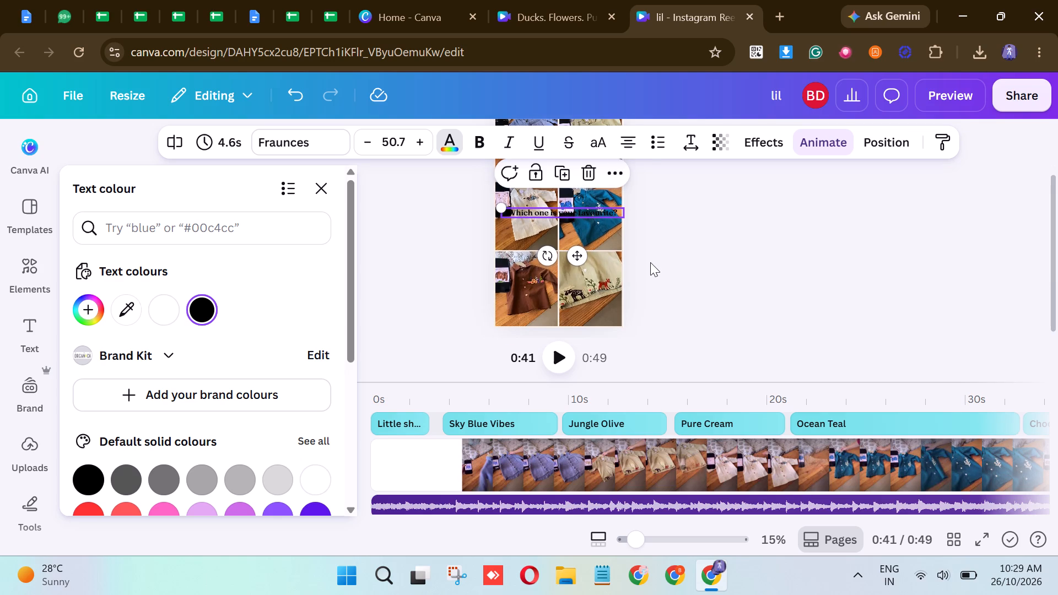
ctrl+scroll(650, 262, up, 2)
scroll(650, 262, up, 1)
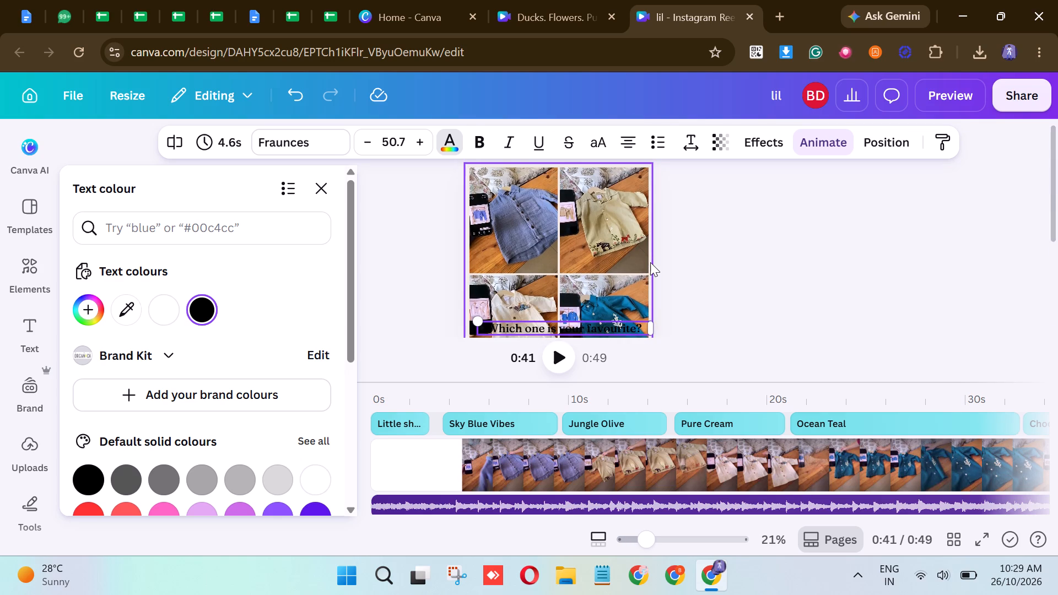
Move the "Which one is your favourite?" caption up to the top edge of the cream and teal shirt photos in the collage.
scroll(650, 262, down, 1)
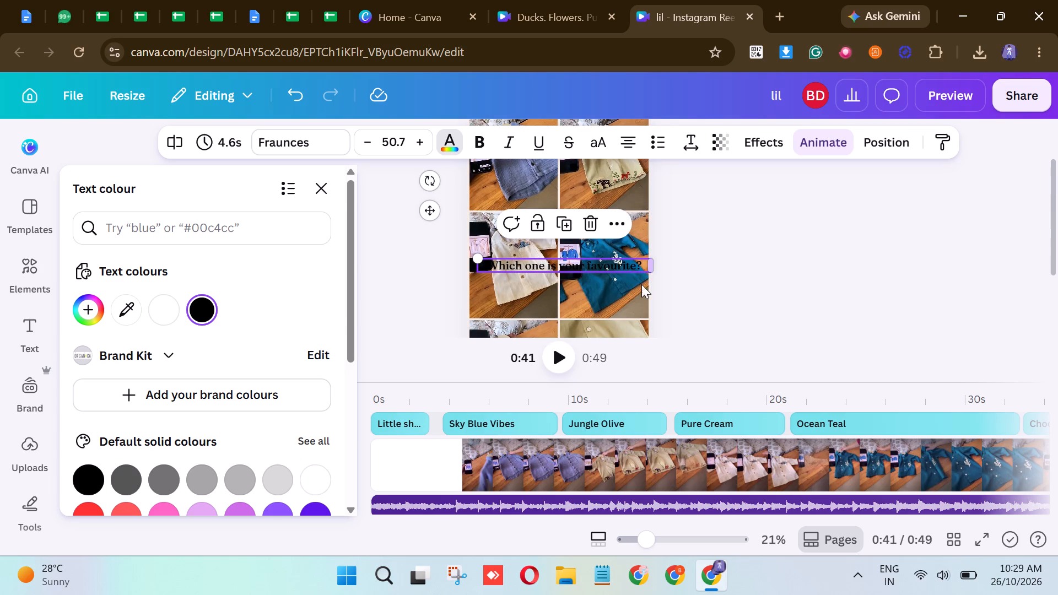
click(430, 217)
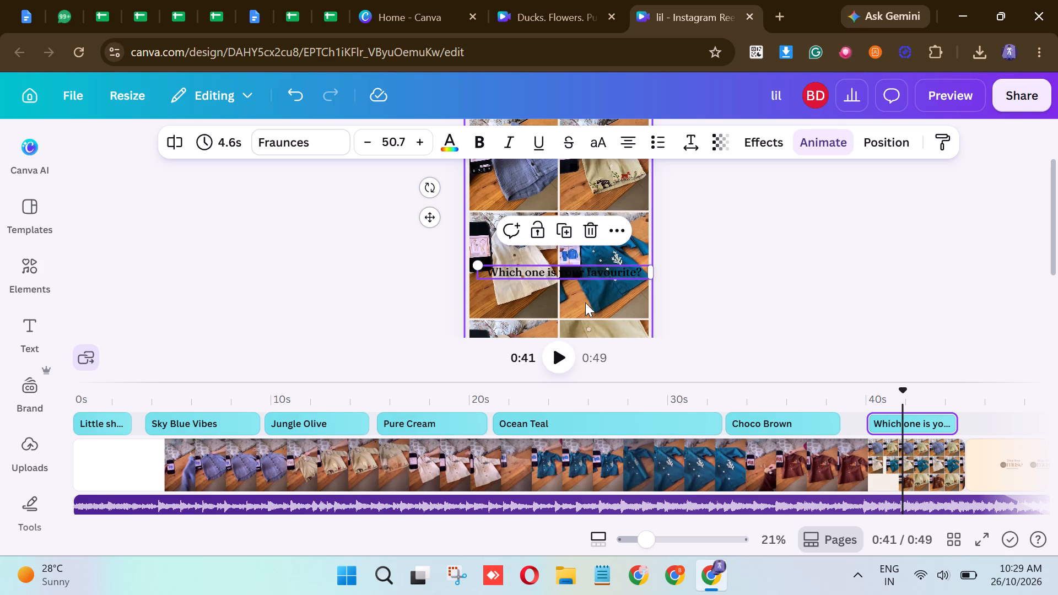
shift+scroll(714, 254, down, 2)
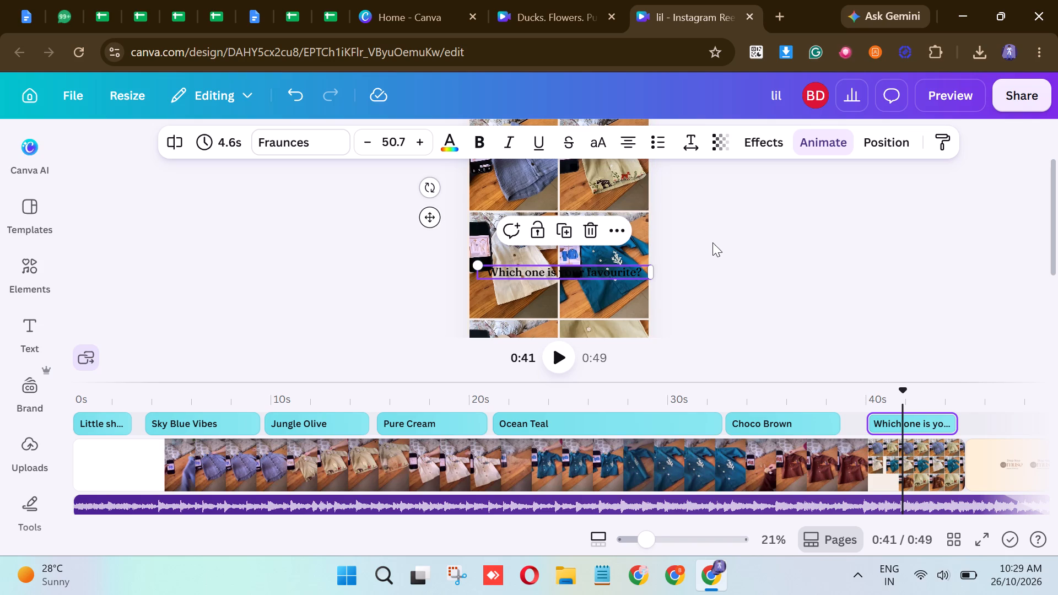
ctrl+scroll(712, 242, down, 2)
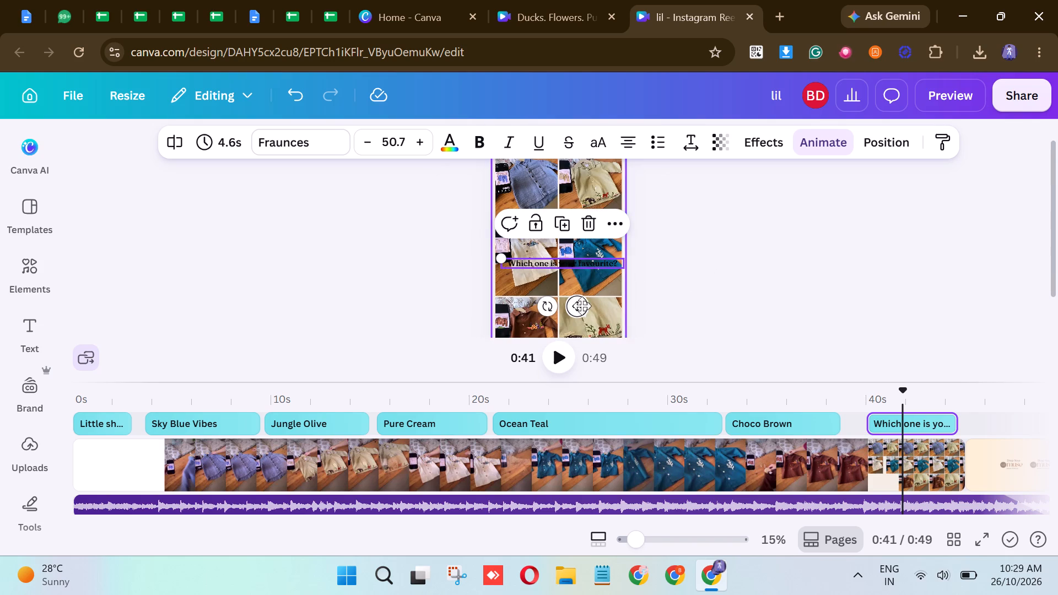
drag(579, 309, 580, 275)
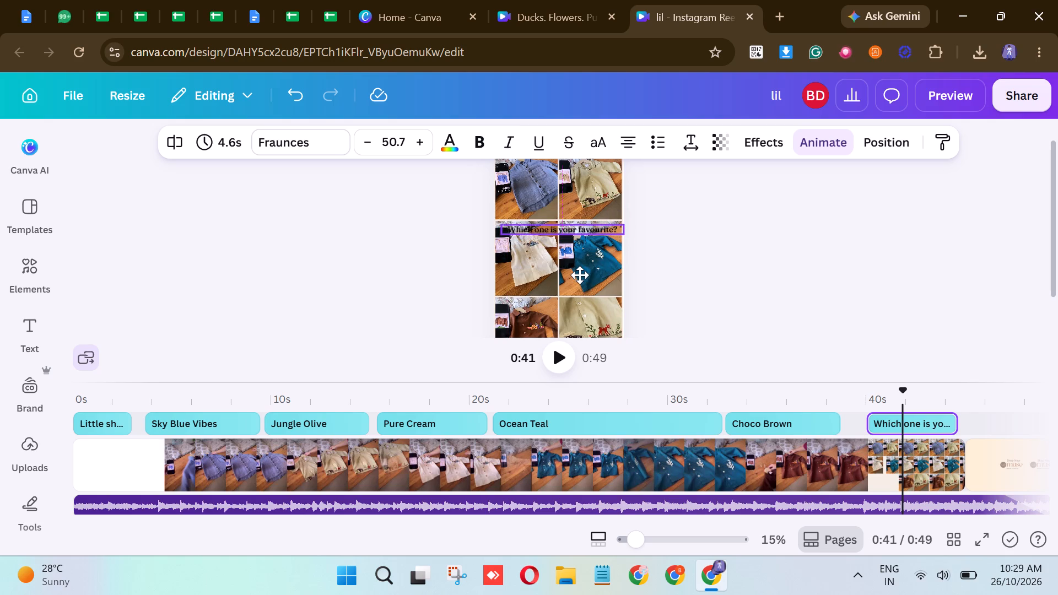
drag(580, 275, 580, 271)
Try violet, dark grey, black and bright orange on the "Which one is your favourite?" caption, finishing with the lighter solid orange.
ctrl+scroll(597, 256, up, 6)
scroll(654, 263, up, 1)
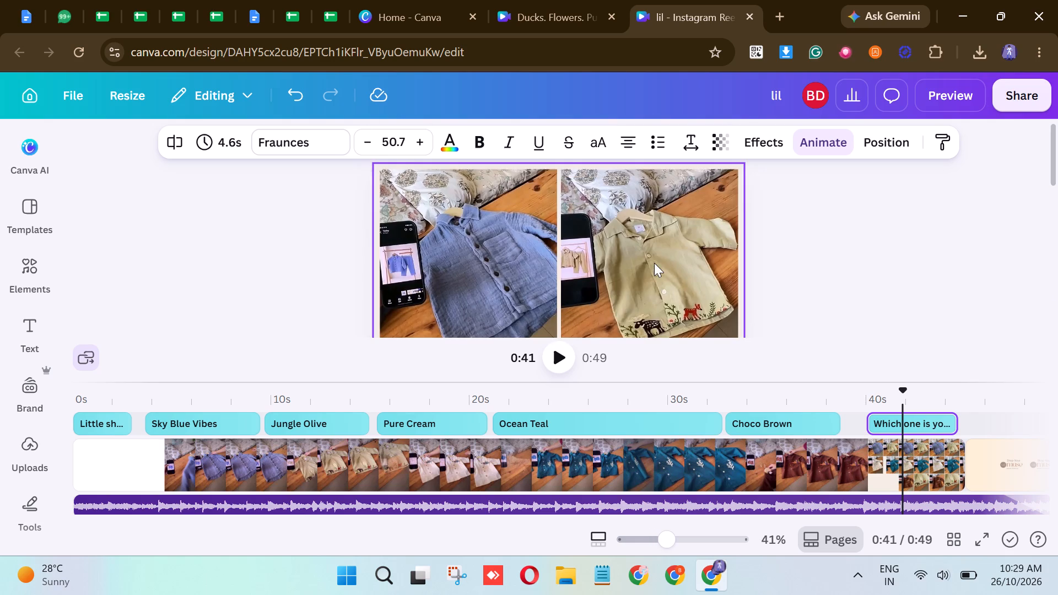
scroll(658, 269, down, 1)
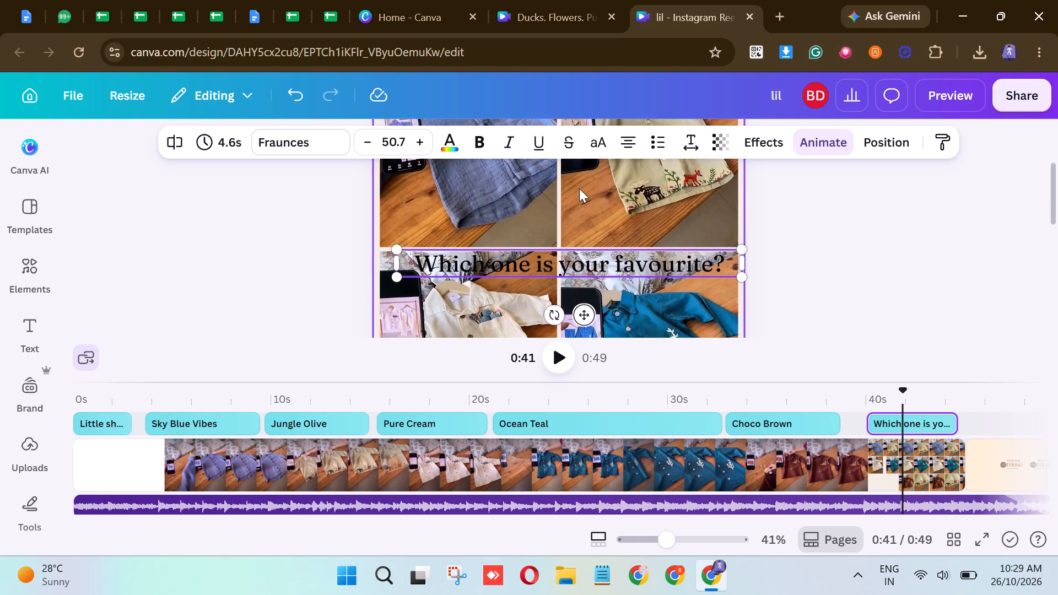
scroll(579, 188, down, 1)
click(454, 140)
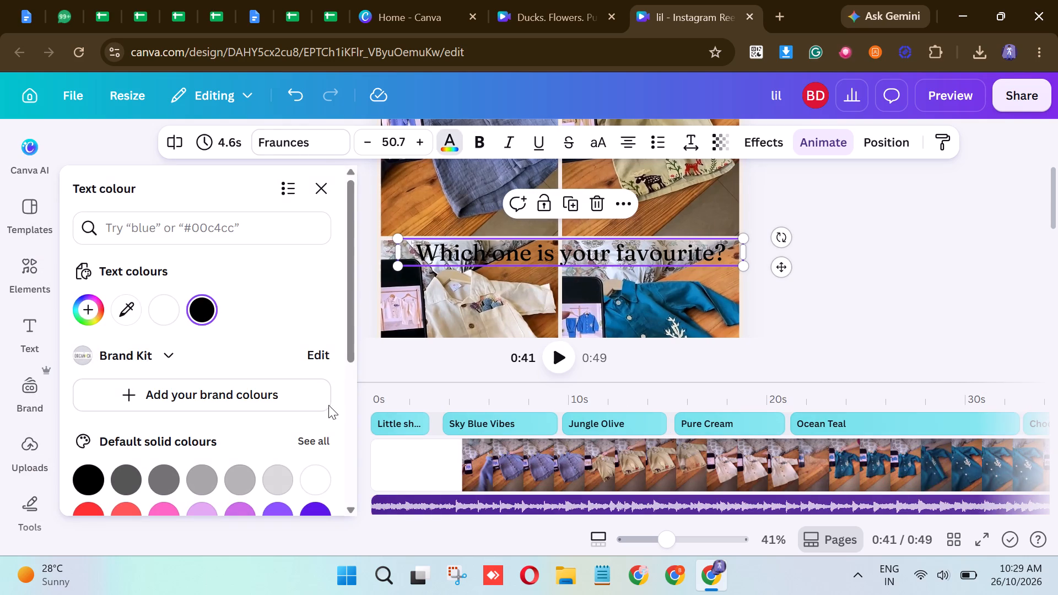
scroll(312, 446, down, 1)
click(316, 457)
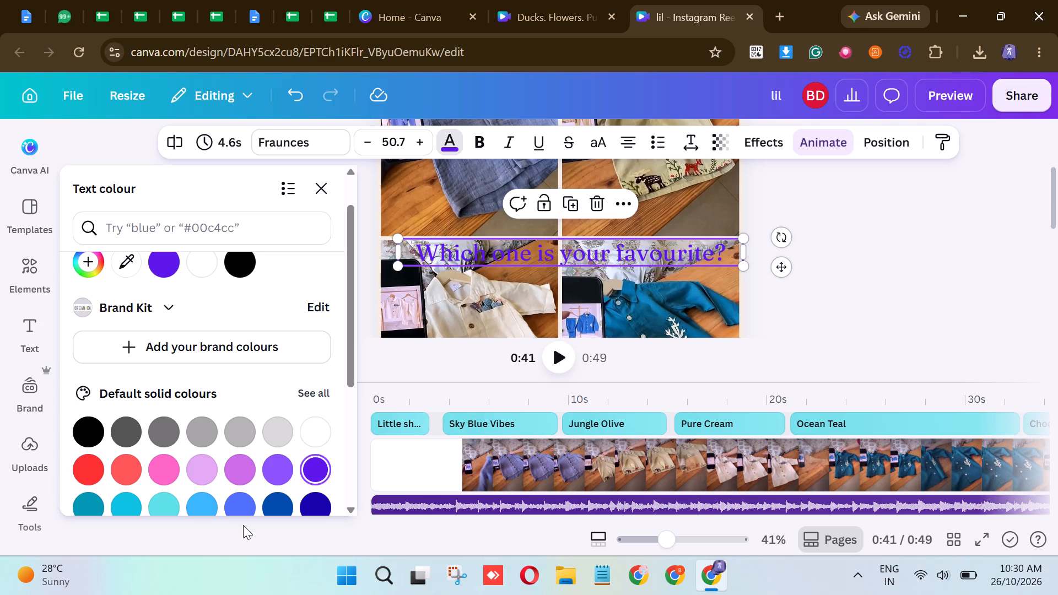
click(116, 434)
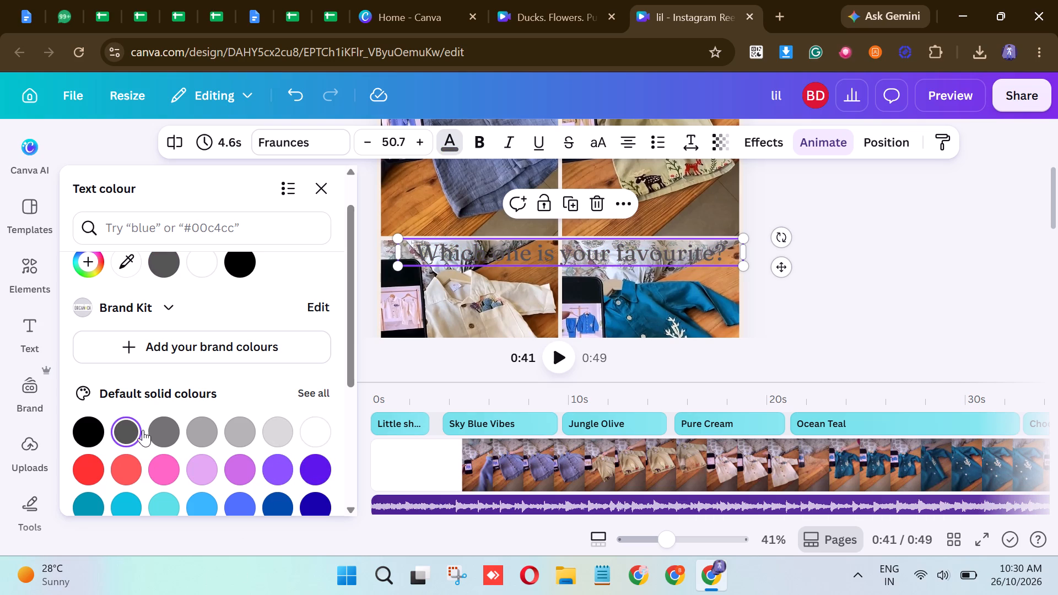
click(88, 428)
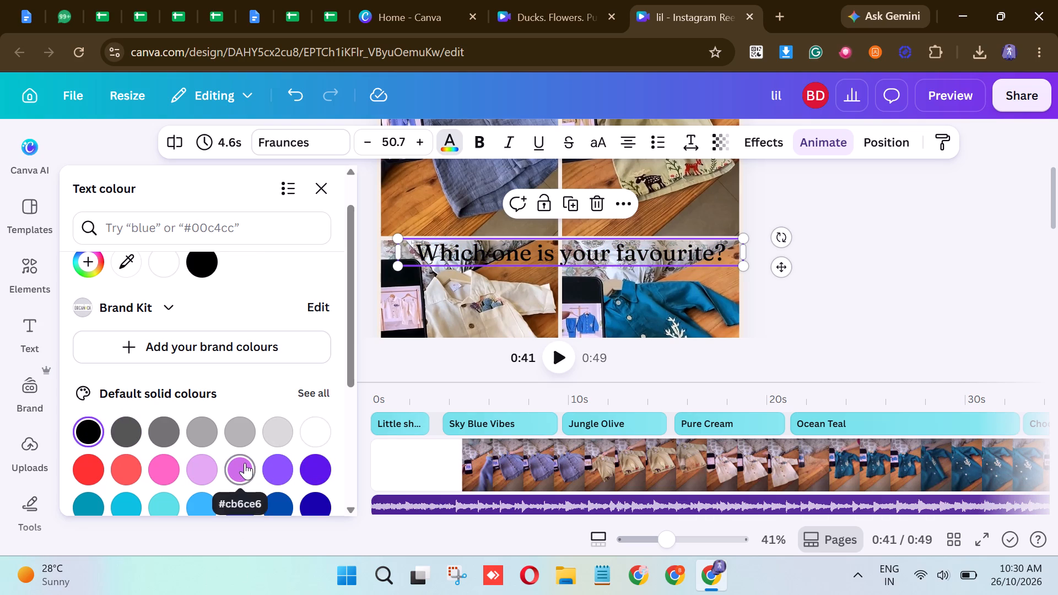
scroll(245, 463, down, 2)
click(309, 394)
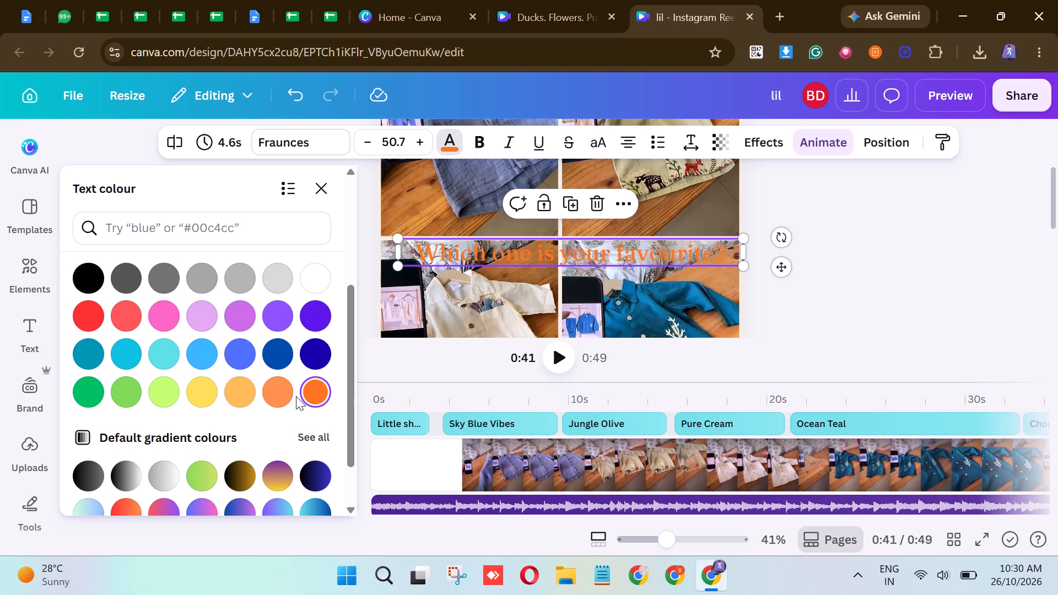
click(271, 397)
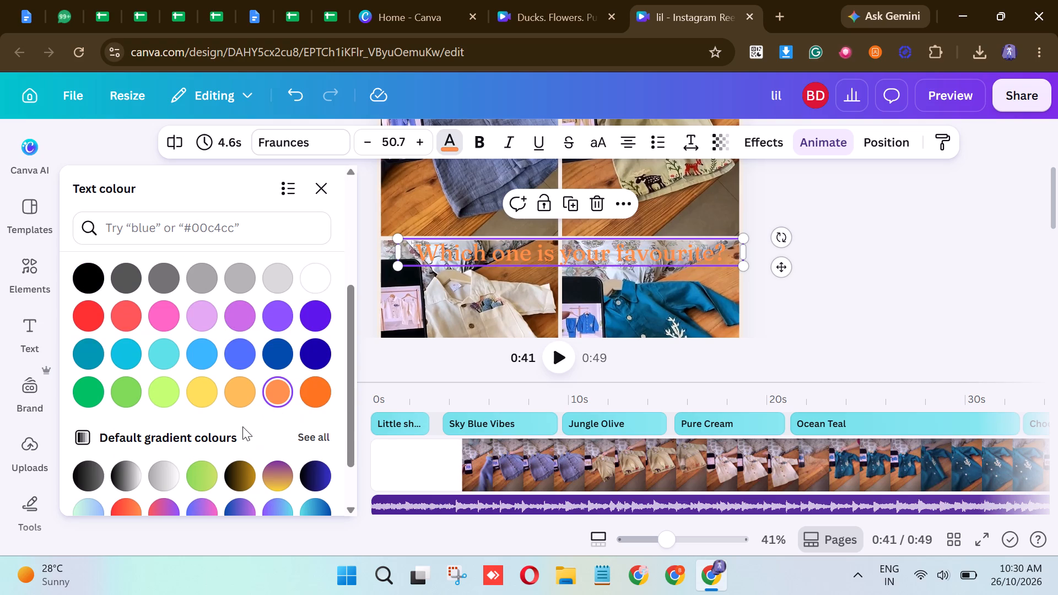
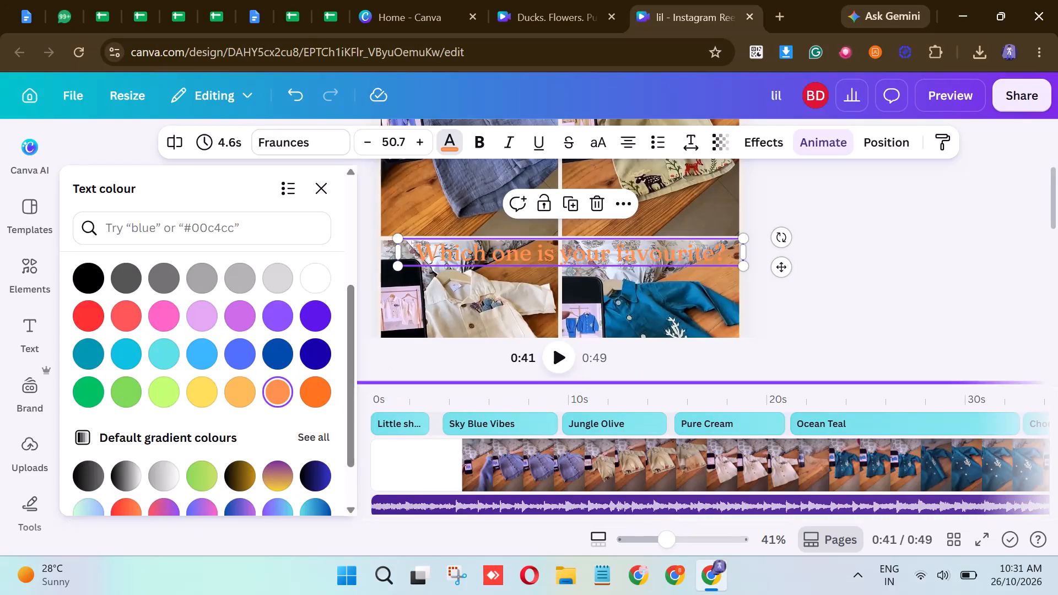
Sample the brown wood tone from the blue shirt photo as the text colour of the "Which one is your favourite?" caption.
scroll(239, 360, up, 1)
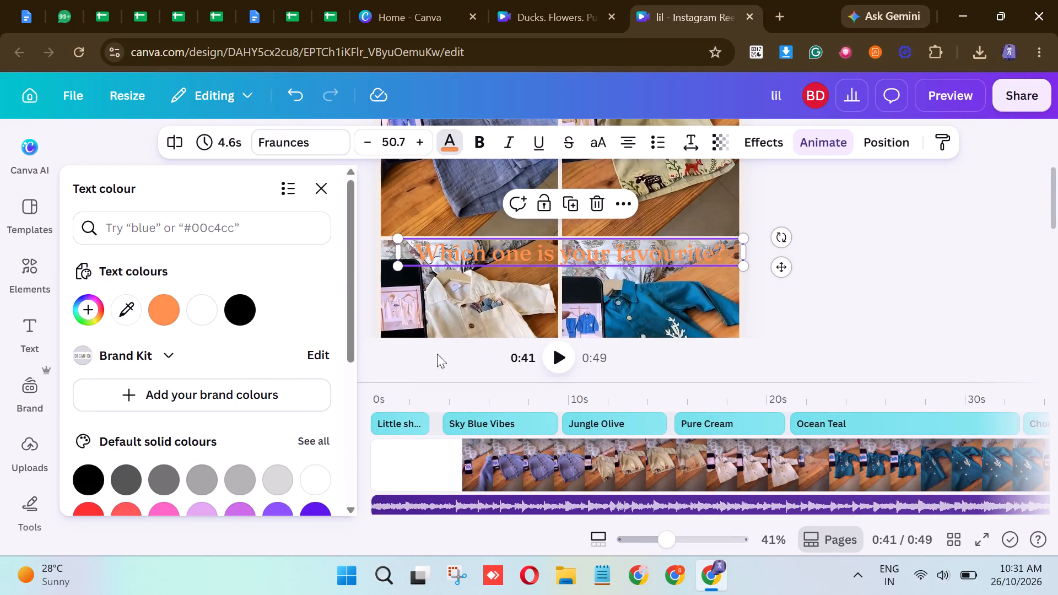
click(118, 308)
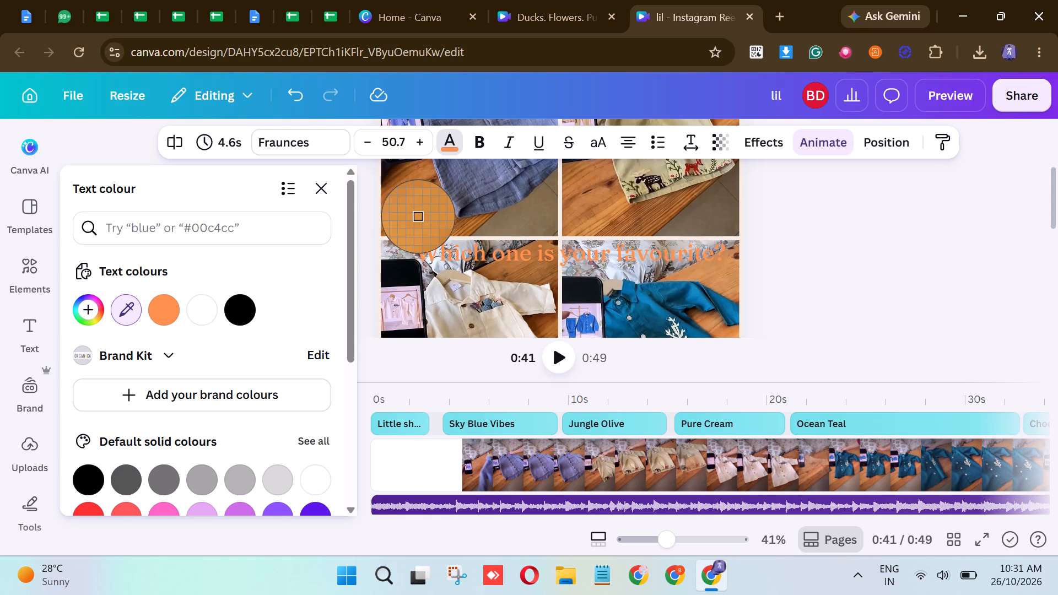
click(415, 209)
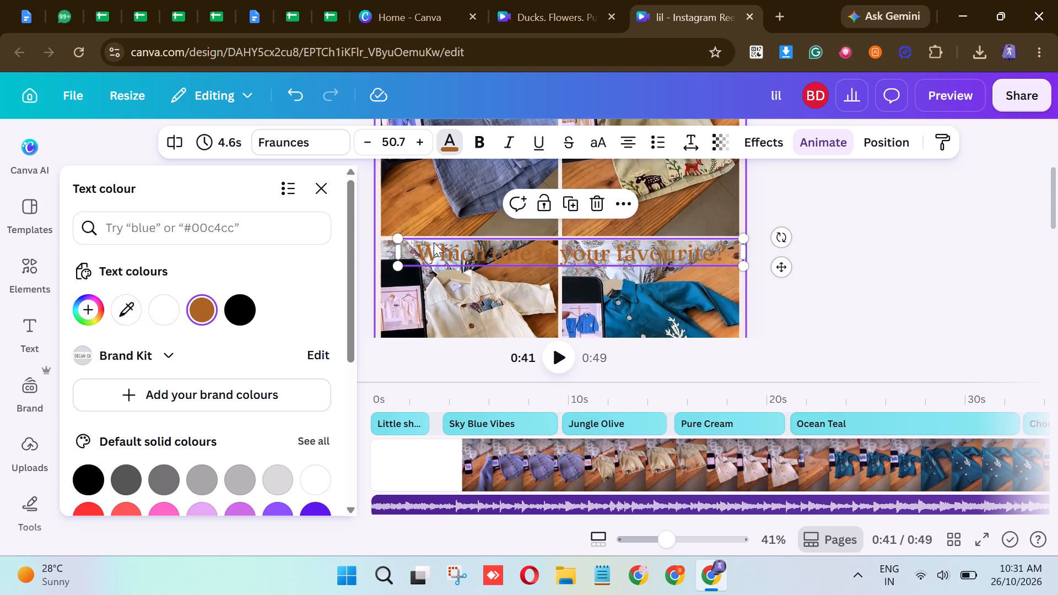
Nudge the "Which one is your favourite?" caption slightly so it sits centred across the width of the collage.
ctrl+scroll(862, 256, down, 4)
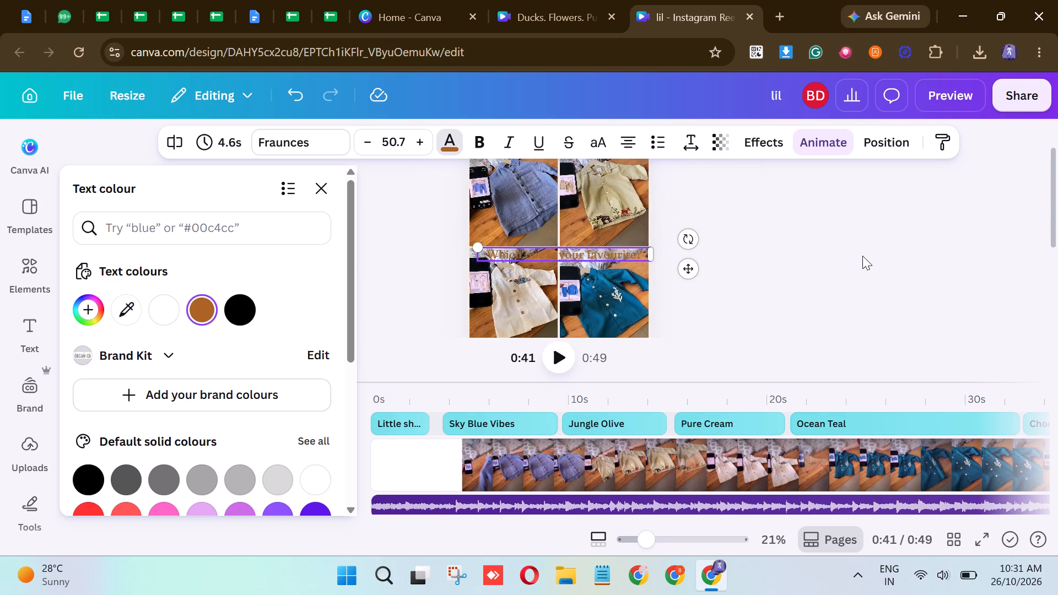
click(694, 269)
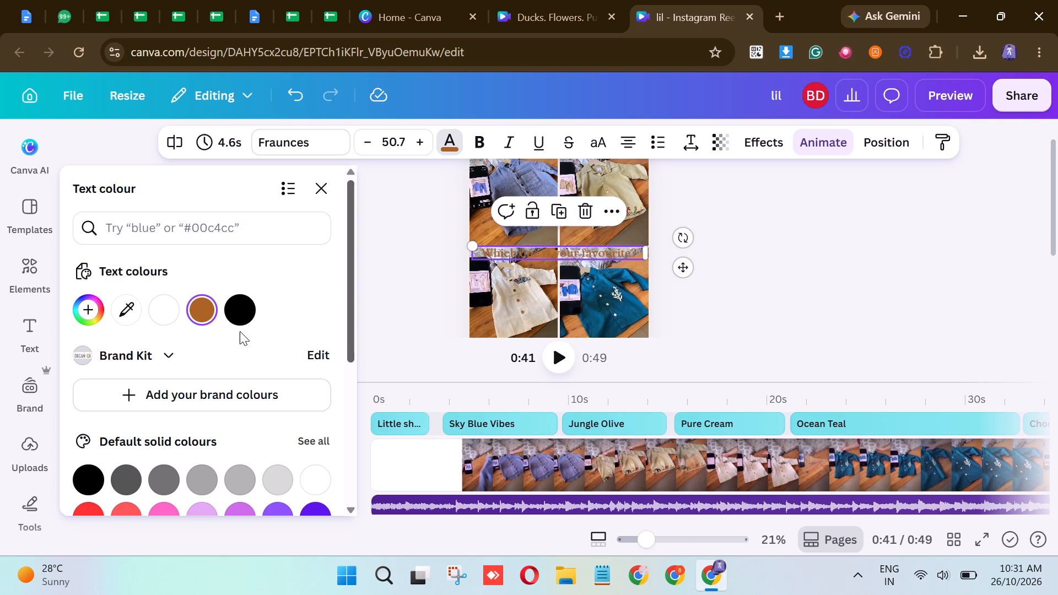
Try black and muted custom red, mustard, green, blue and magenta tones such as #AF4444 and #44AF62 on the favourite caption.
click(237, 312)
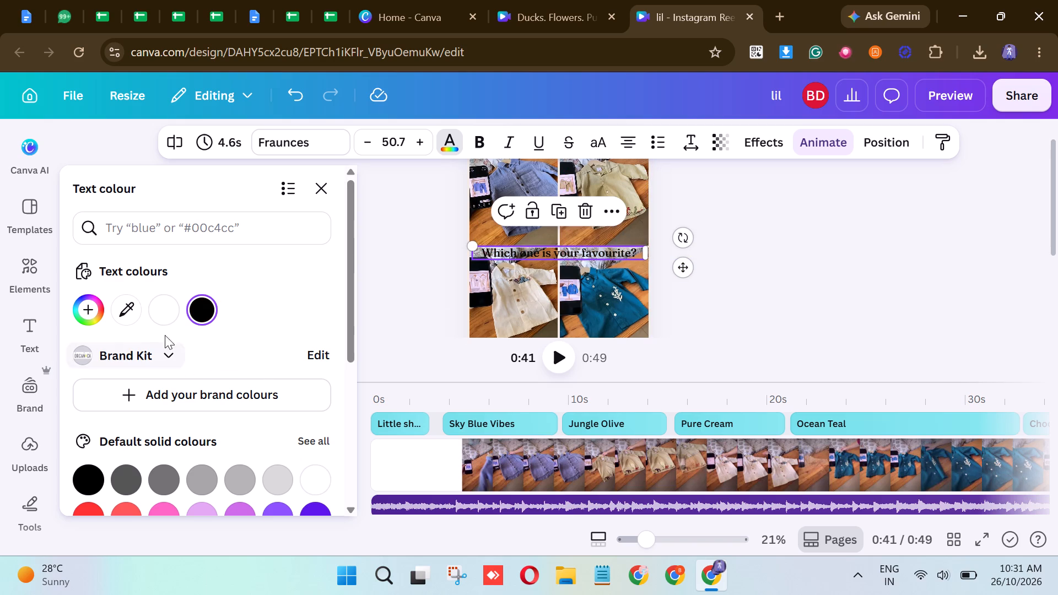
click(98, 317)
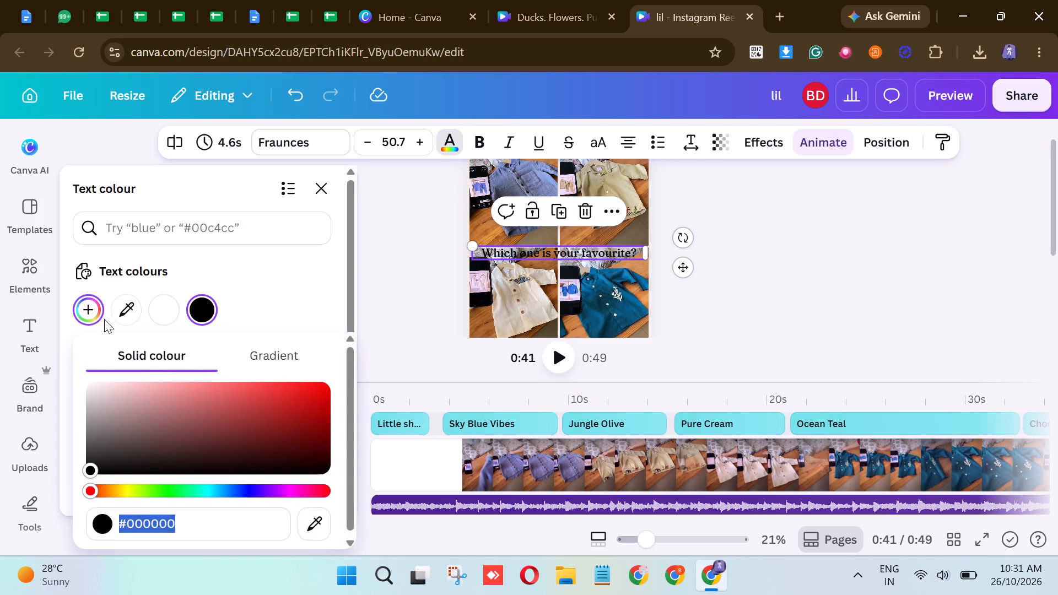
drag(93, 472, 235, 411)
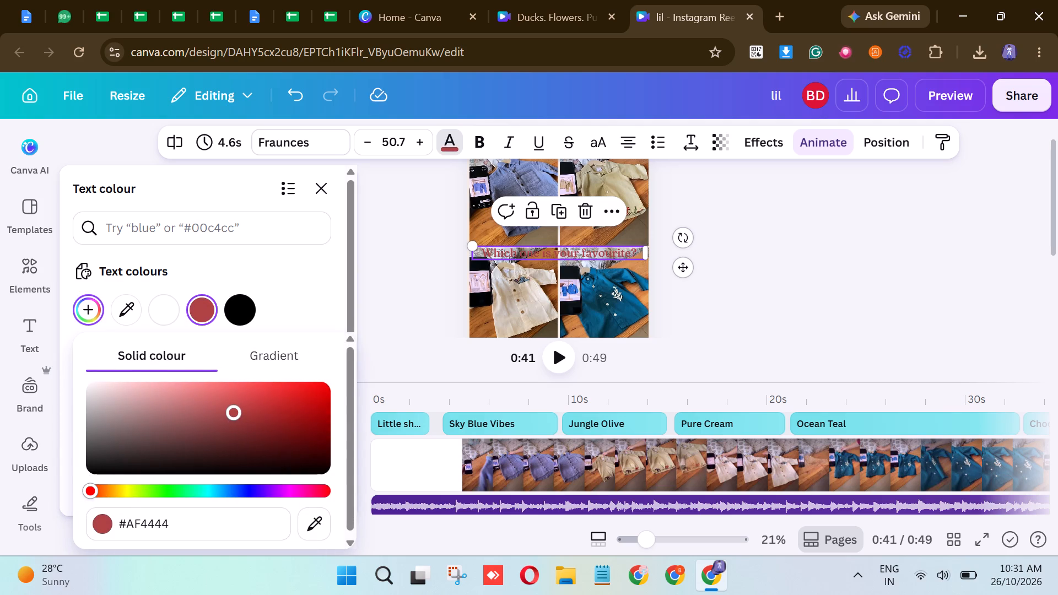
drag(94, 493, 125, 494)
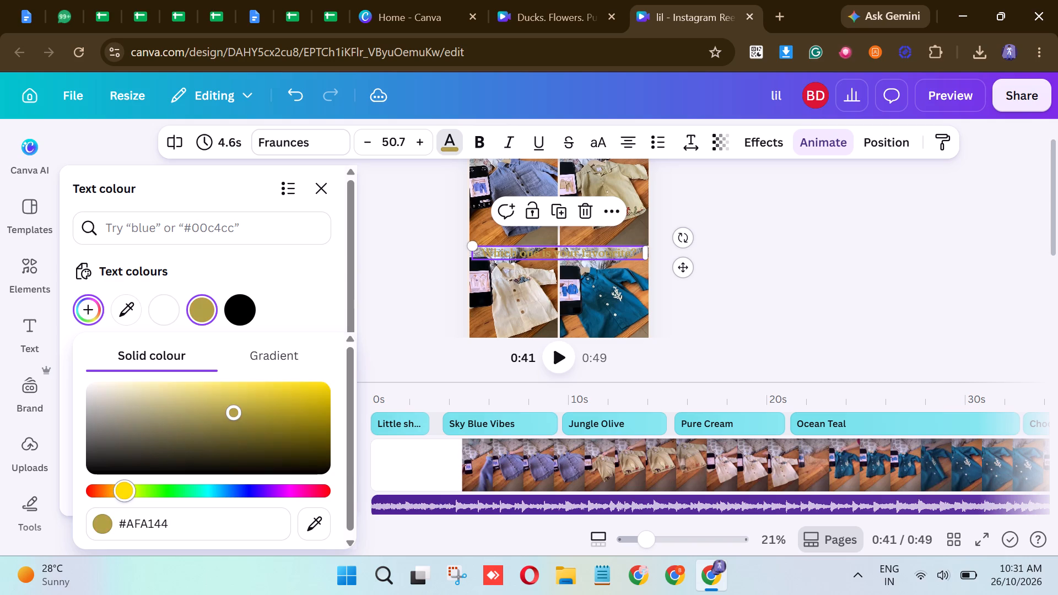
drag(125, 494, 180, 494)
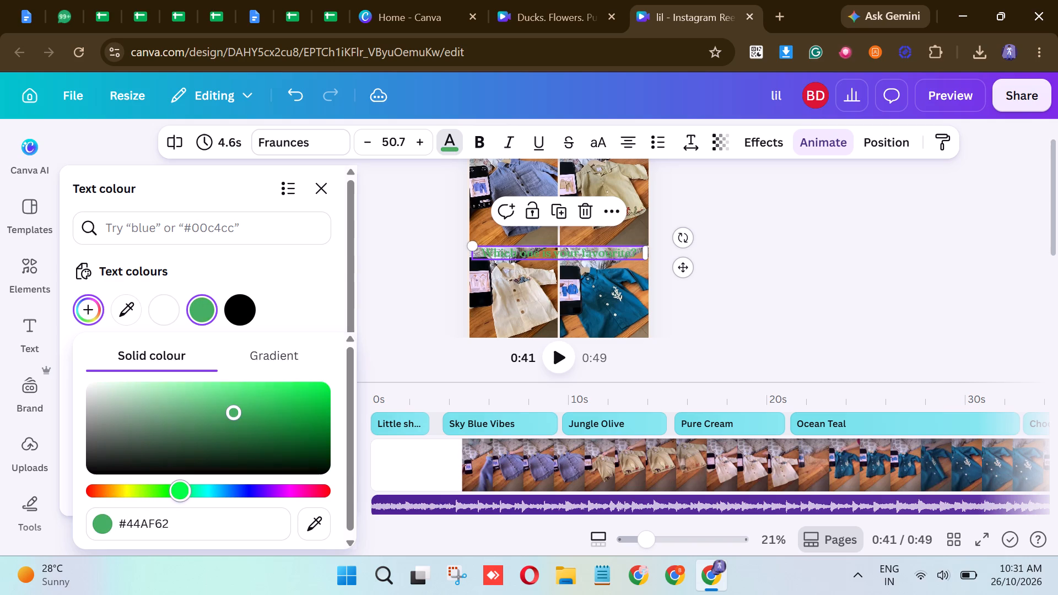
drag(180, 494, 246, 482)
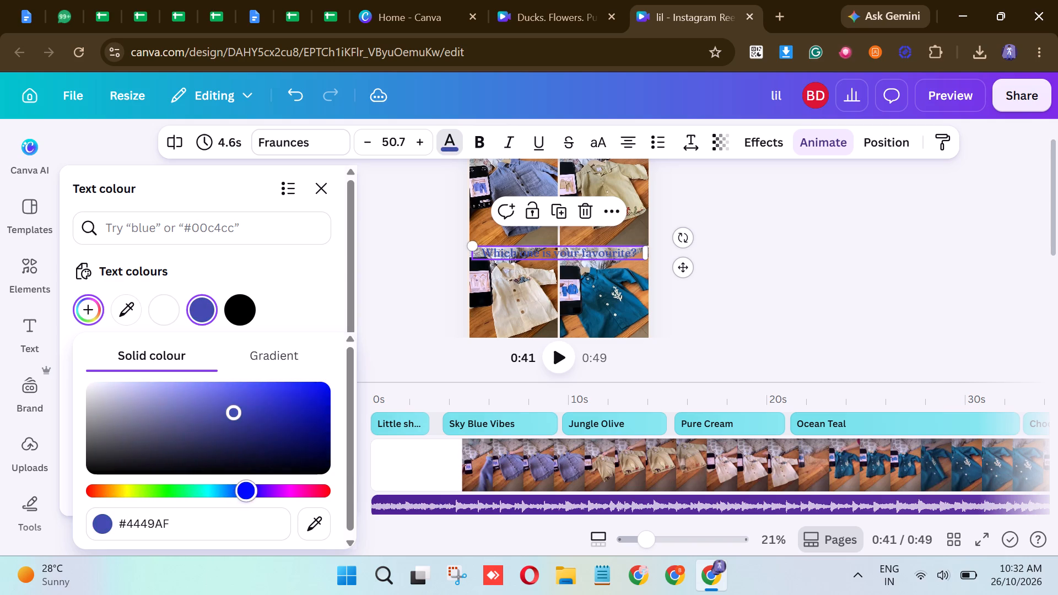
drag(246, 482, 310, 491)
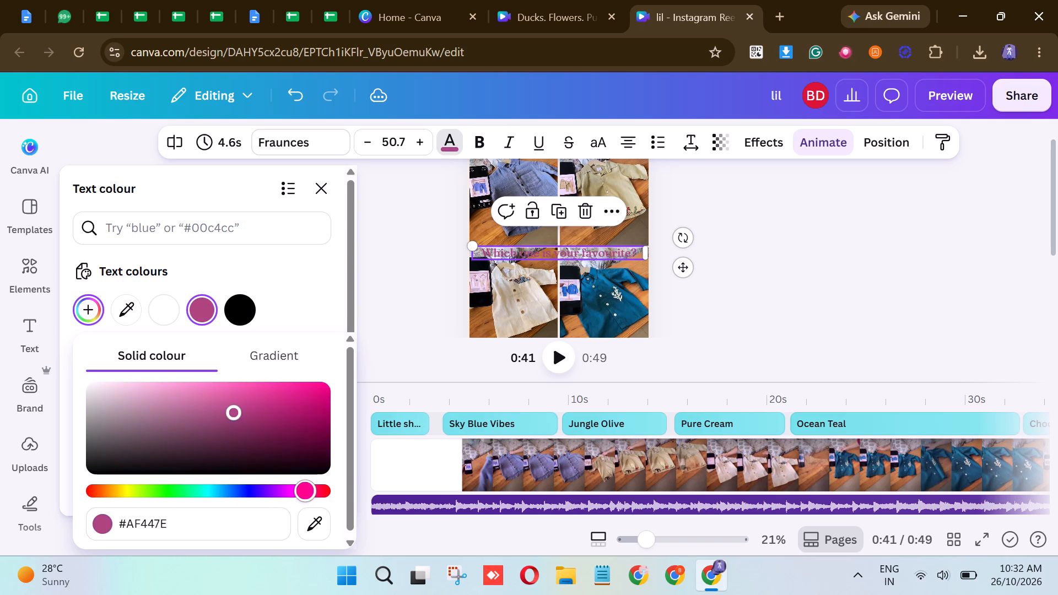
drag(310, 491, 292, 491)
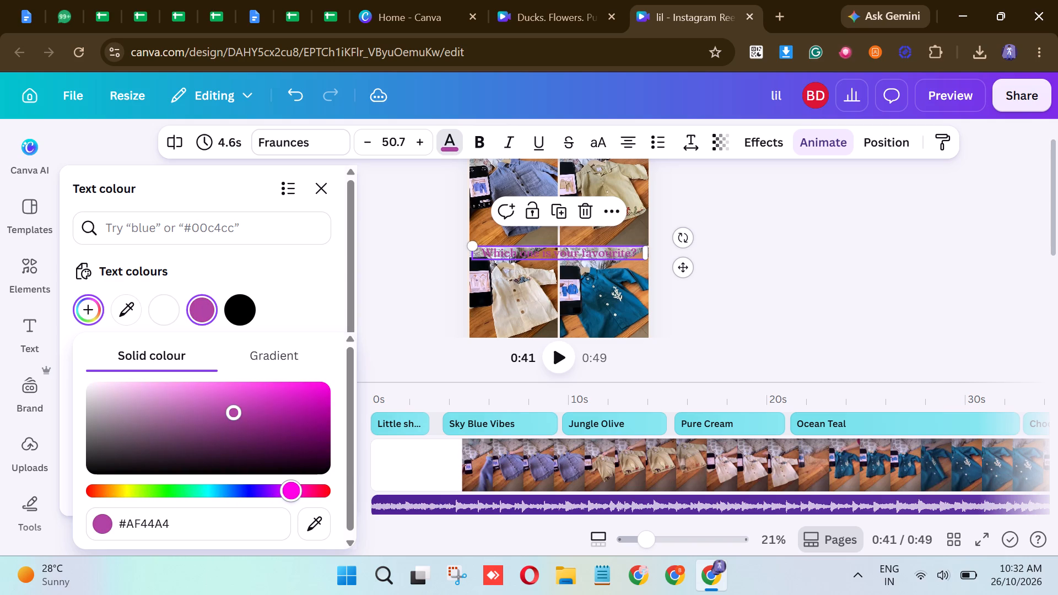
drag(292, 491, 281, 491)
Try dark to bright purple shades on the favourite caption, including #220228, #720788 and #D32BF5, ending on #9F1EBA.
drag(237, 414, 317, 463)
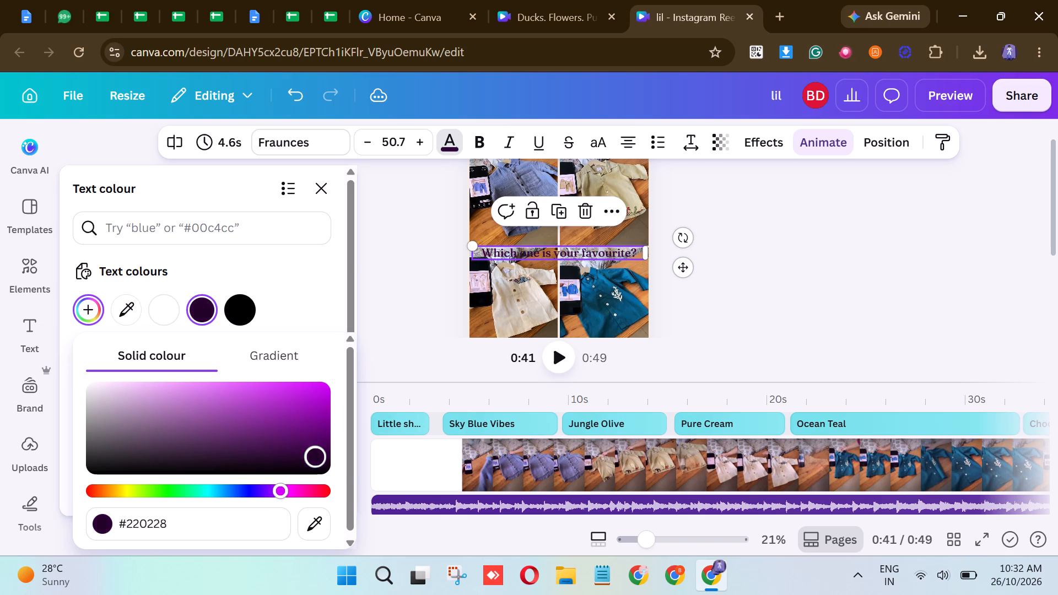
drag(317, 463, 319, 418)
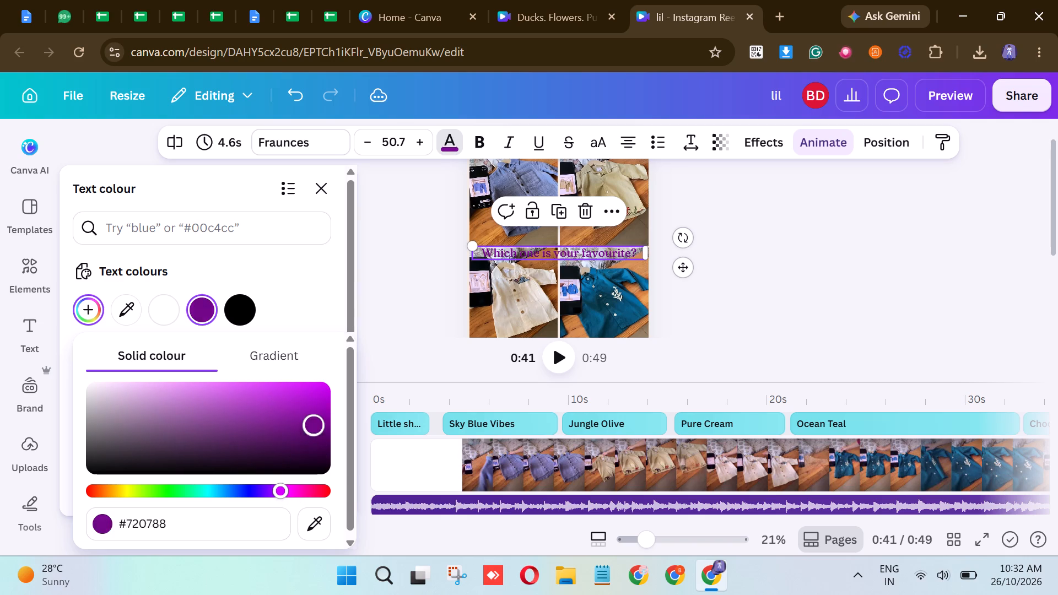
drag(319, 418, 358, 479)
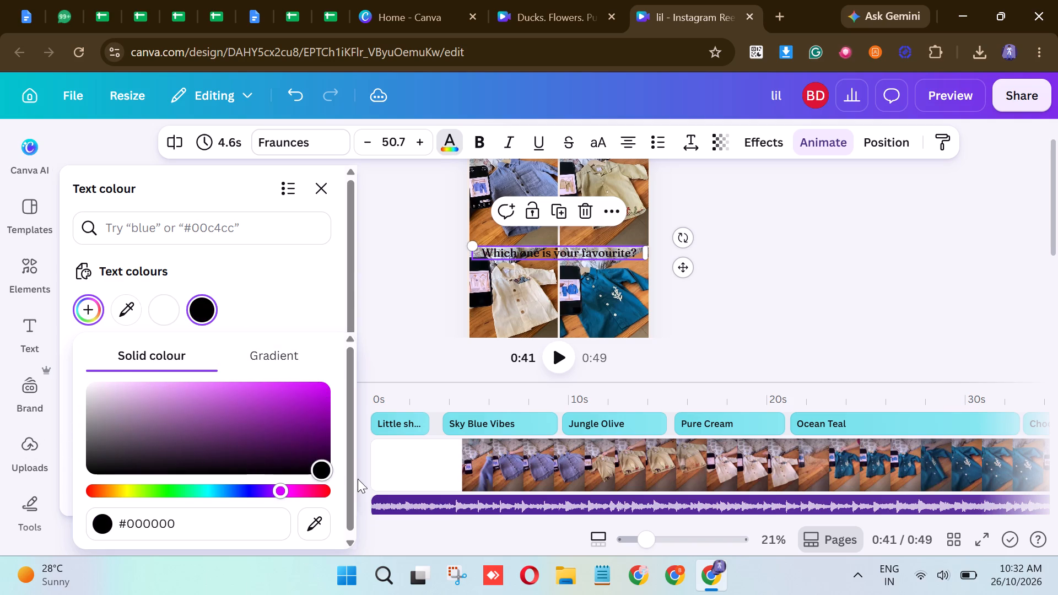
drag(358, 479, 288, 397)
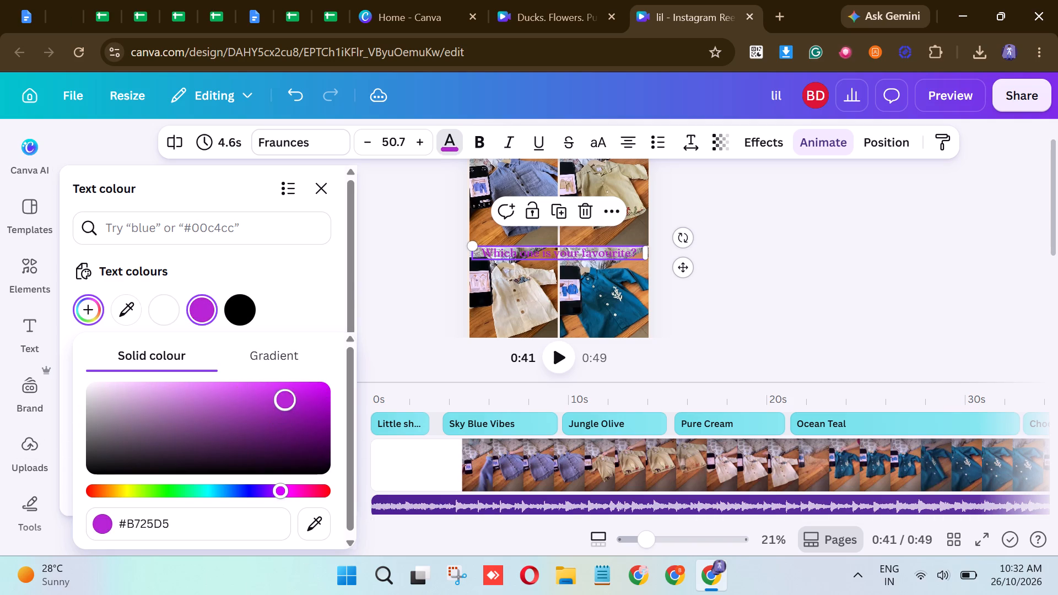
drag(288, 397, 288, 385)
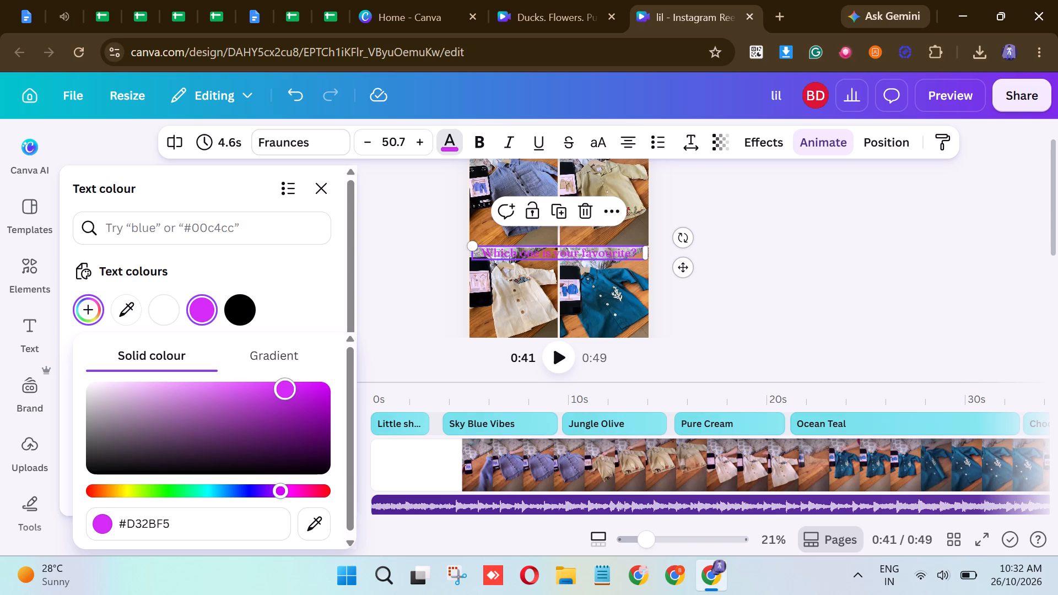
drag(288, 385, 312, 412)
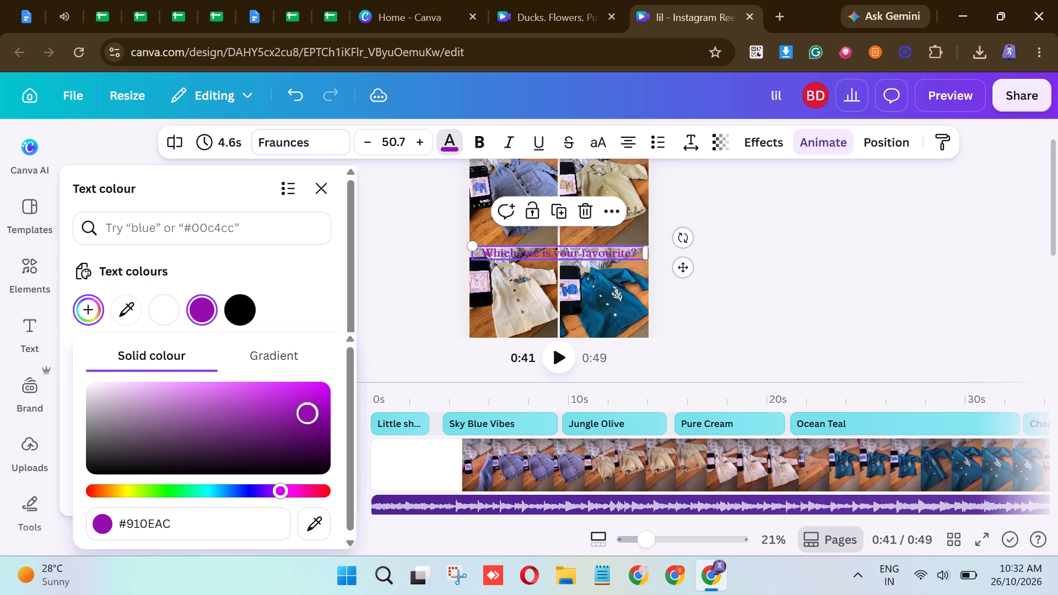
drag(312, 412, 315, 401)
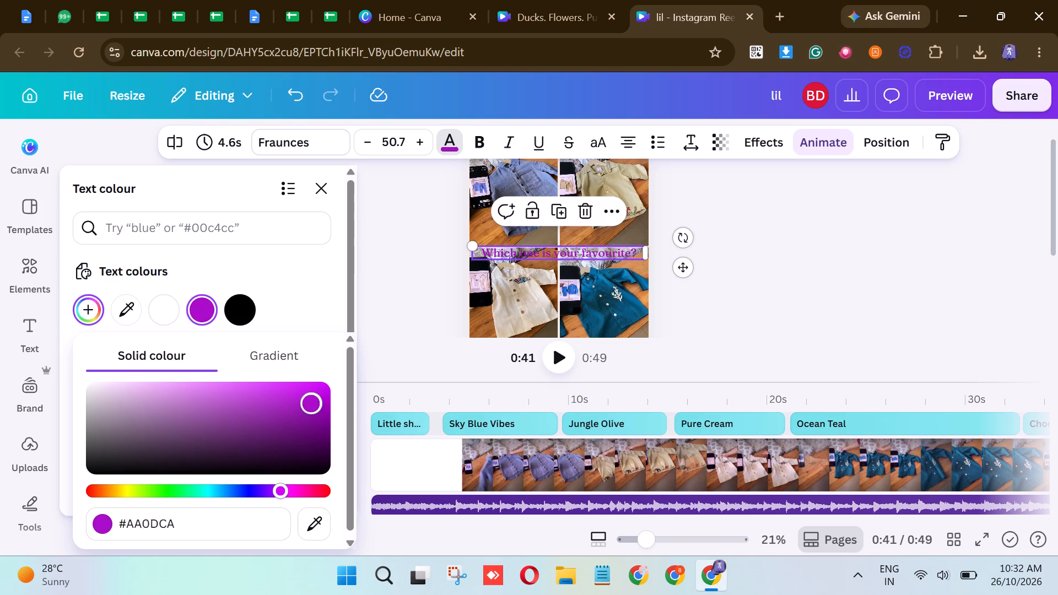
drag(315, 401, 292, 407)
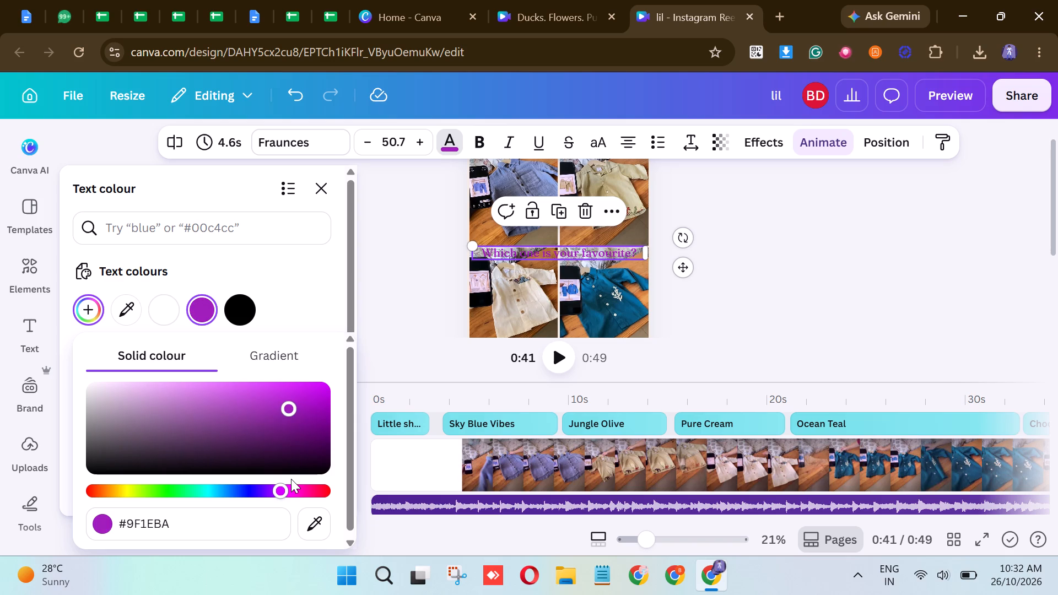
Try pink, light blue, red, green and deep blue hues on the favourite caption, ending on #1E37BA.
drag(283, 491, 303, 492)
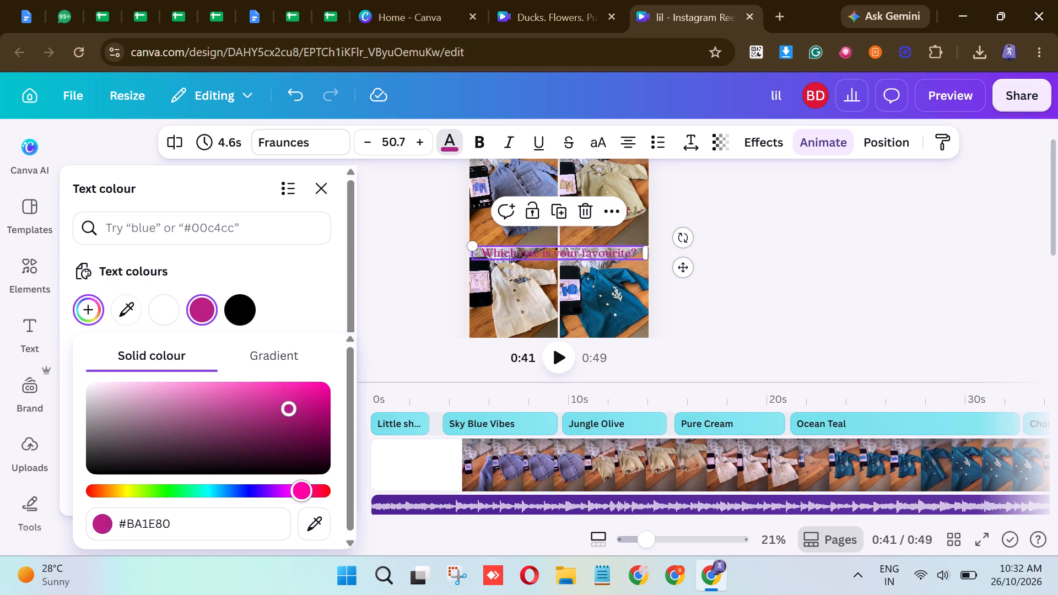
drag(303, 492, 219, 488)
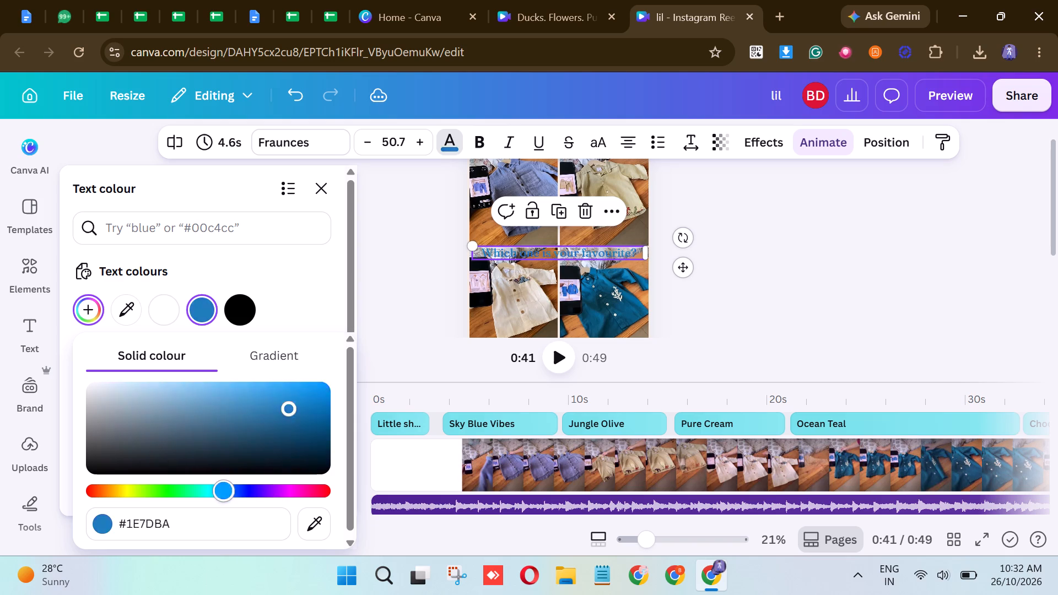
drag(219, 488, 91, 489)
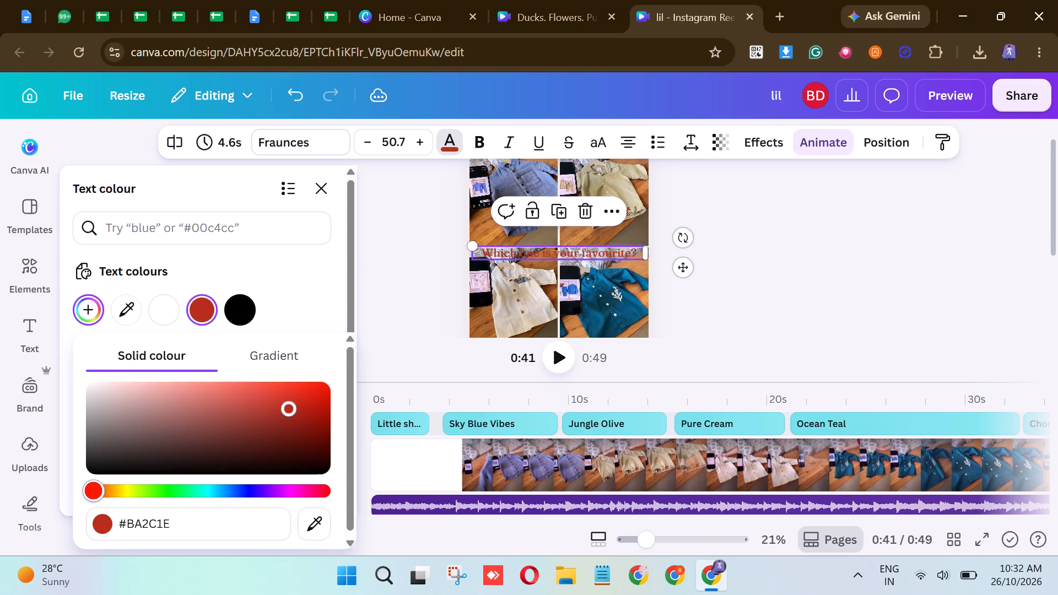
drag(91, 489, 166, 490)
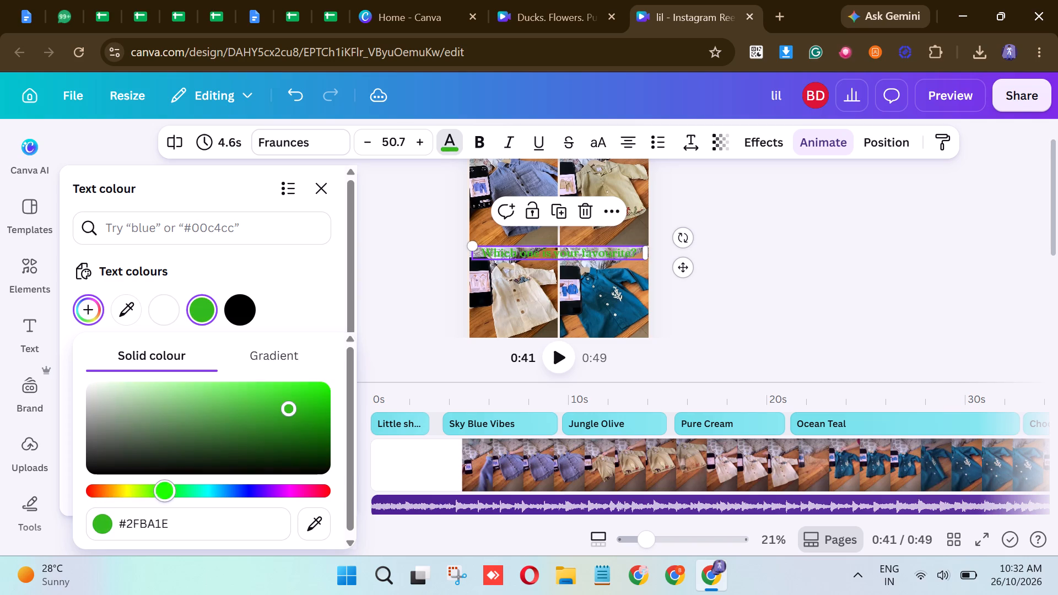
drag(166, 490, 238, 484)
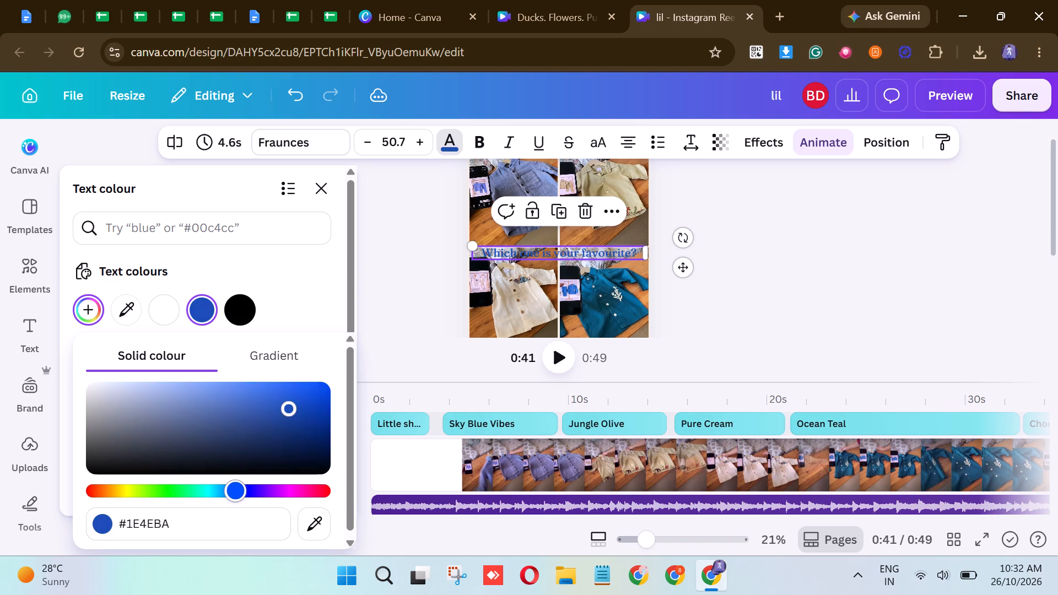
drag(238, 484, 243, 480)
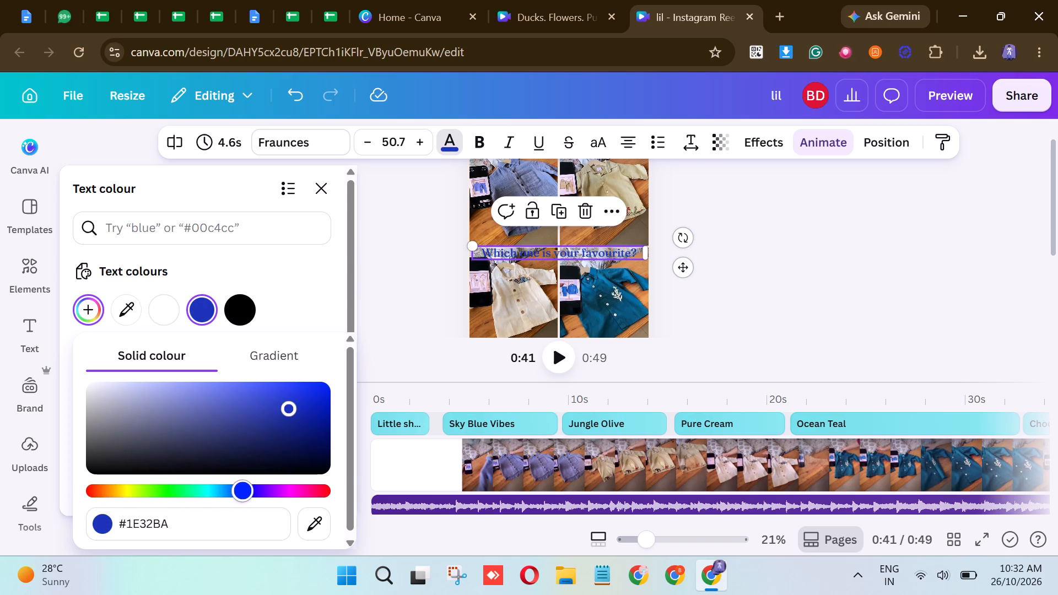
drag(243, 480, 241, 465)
Set the favourite caption's text colour to a custom violet slightly brighter than #8618D3, and deselect the caption.
drag(241, 465, 259, 445)
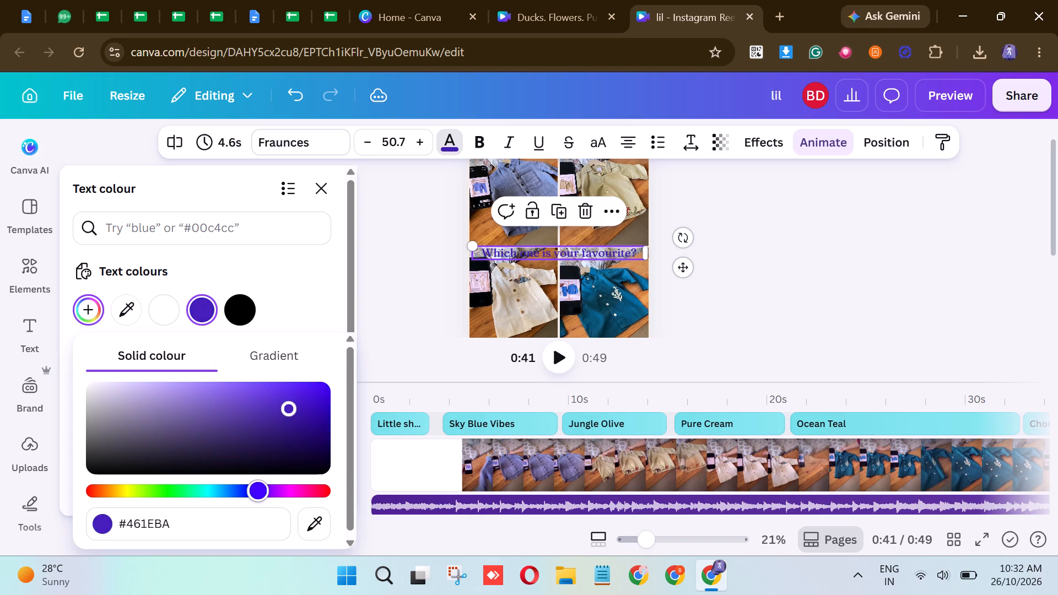
drag(259, 445, 272, 455)
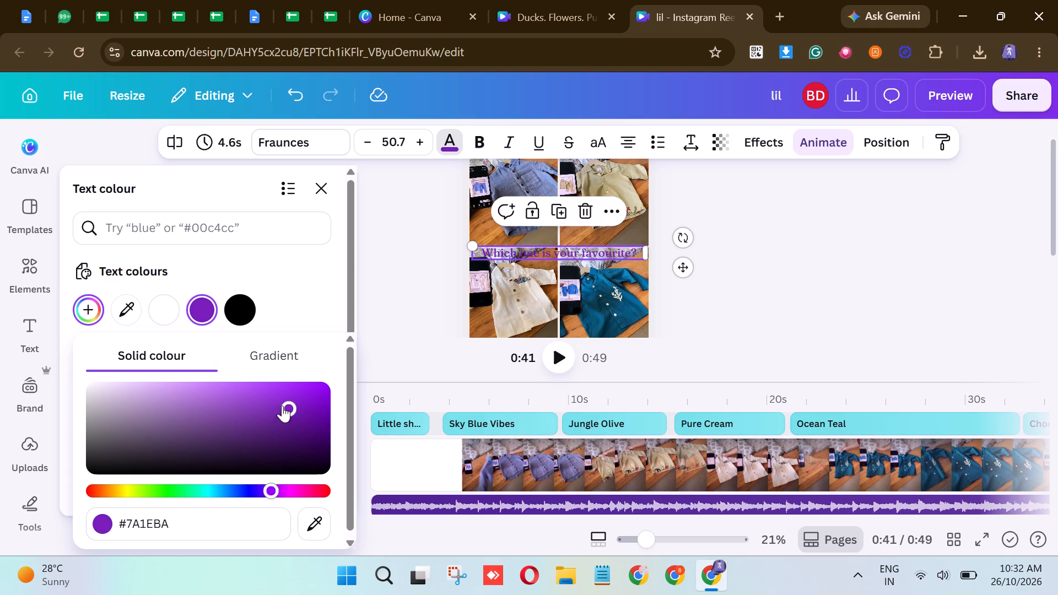
drag(282, 405, 303, 398)
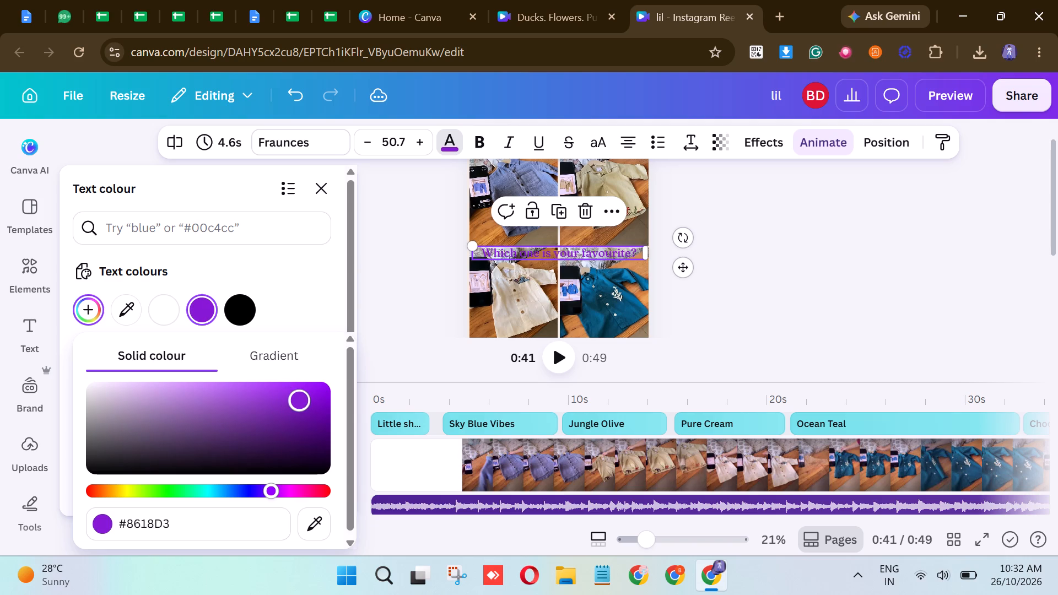
drag(303, 398, 307, 391)
click(873, 302)
click(873, 302)
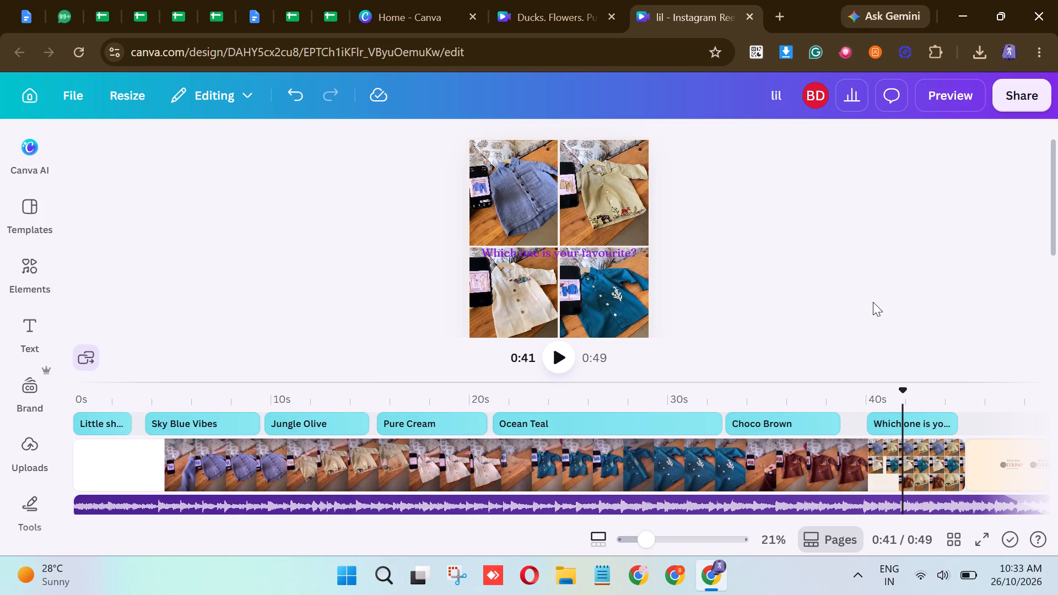
Play the reel from about 0:37 through the collage to check the violet "Which one is your favourite?" caption.
drag(904, 392, 812, 408)
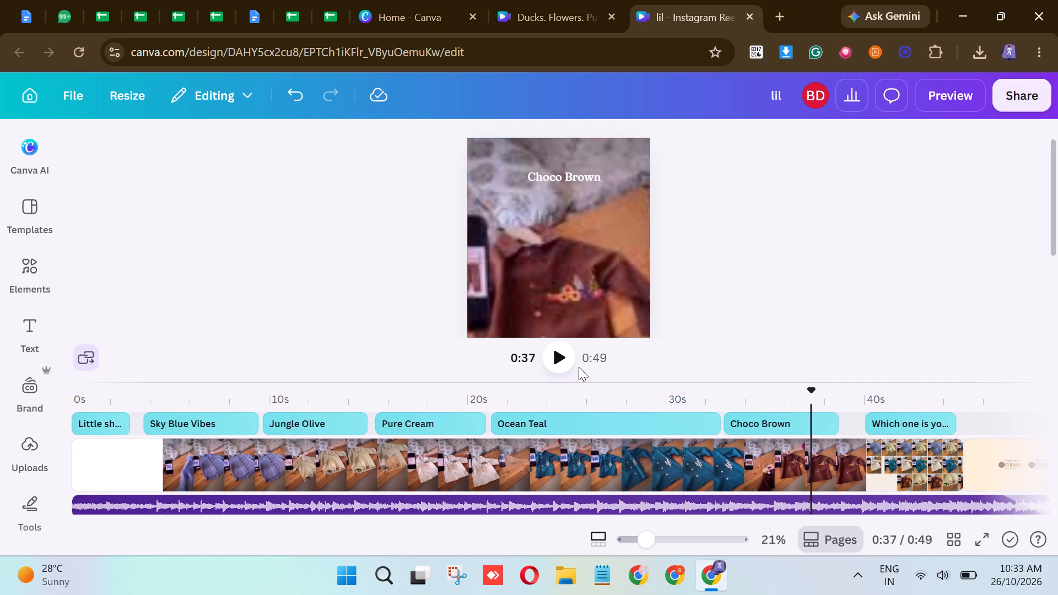
click(568, 361)
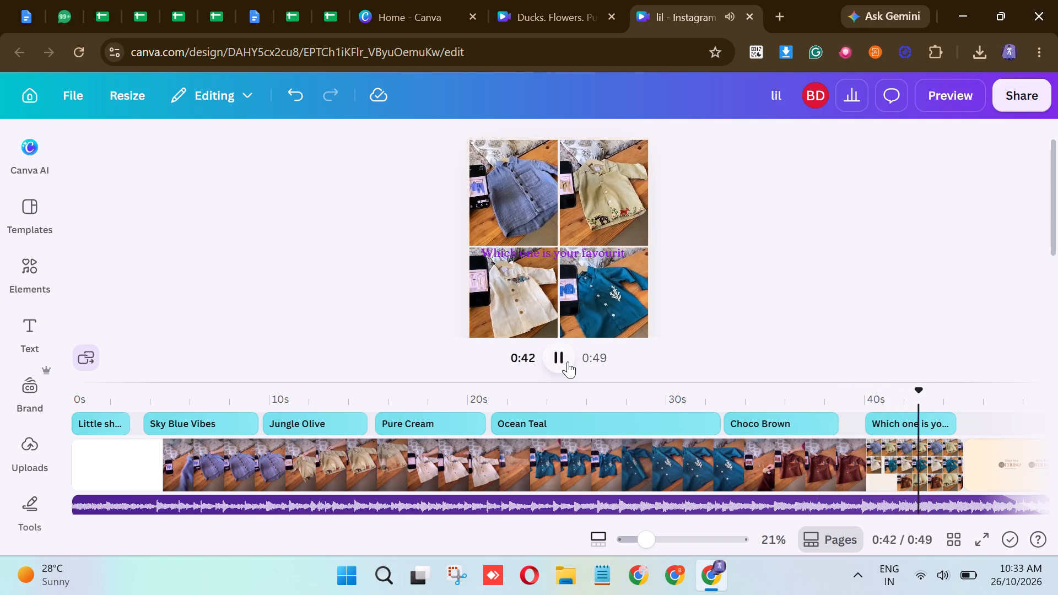
click(593, 252)
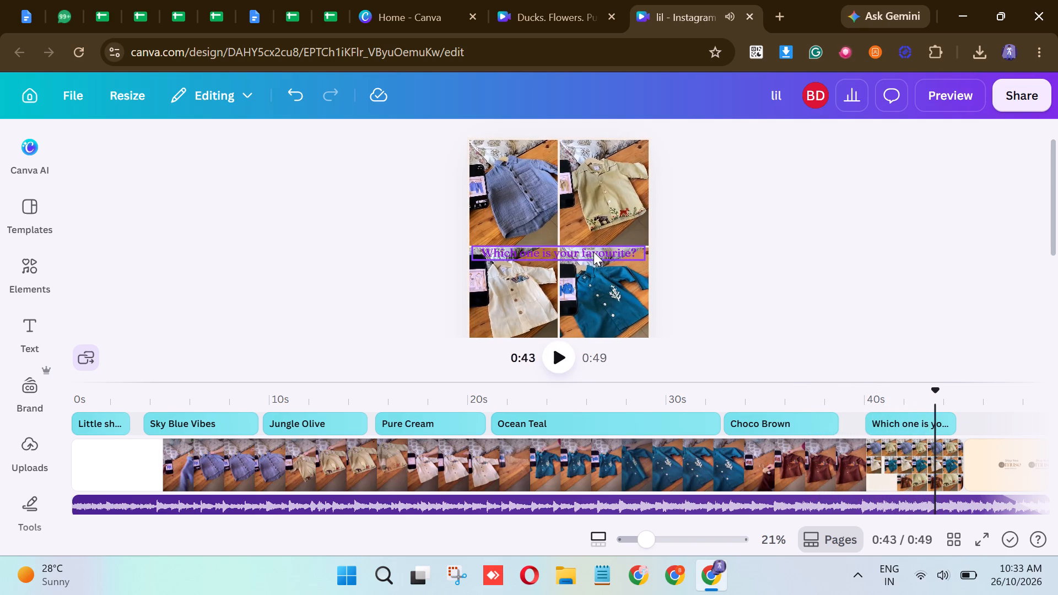
Try Glow and Drop on the "Which one is your favourite?" caption, settling on the Background text effect with its default light-lilac fill.
click(911, 419)
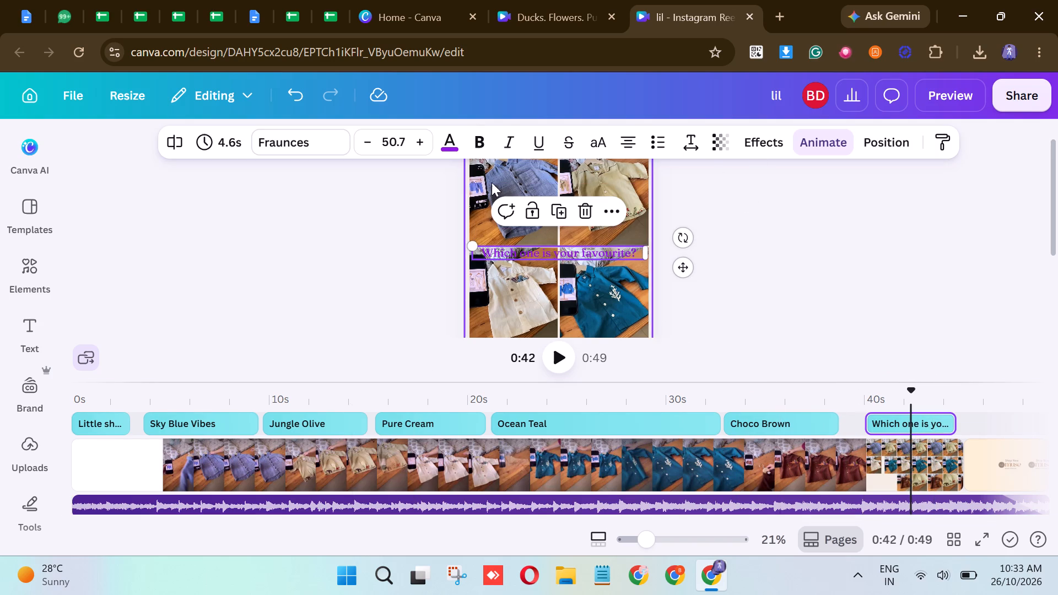
click(755, 140)
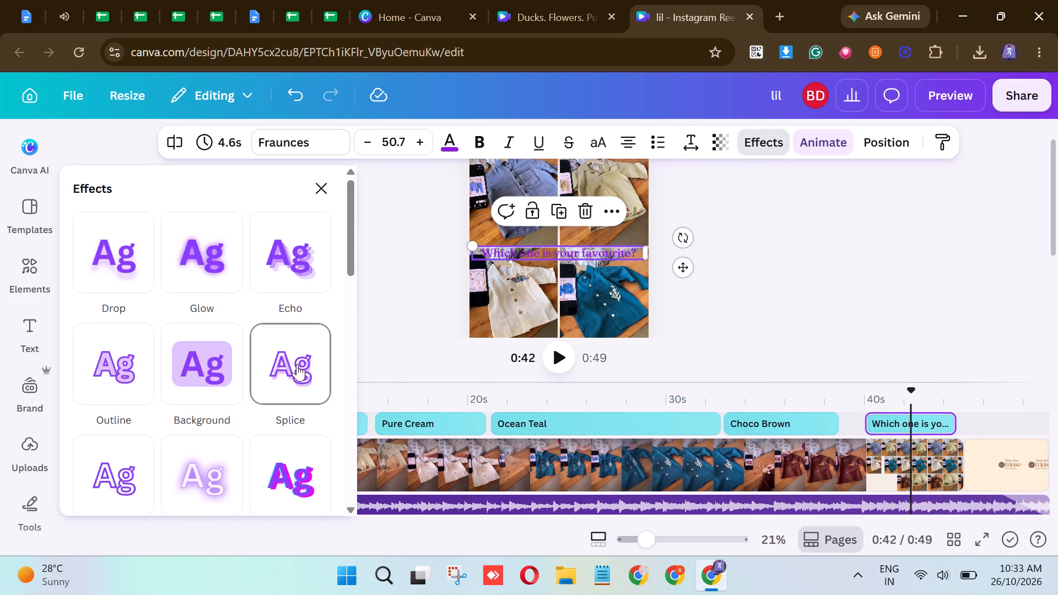
click(222, 282)
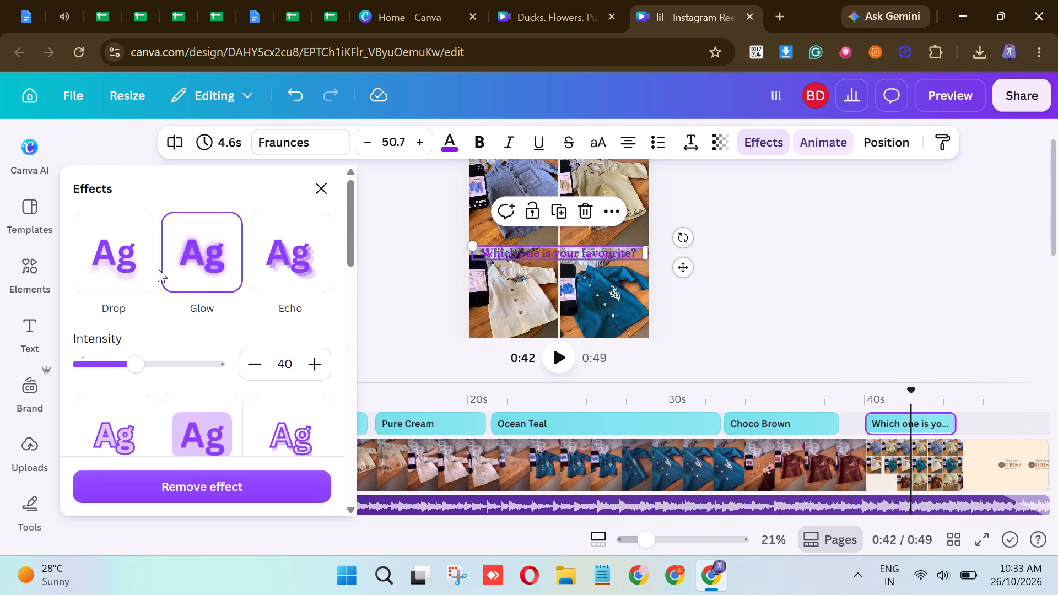
click(139, 269)
scroll(198, 295, down, 1)
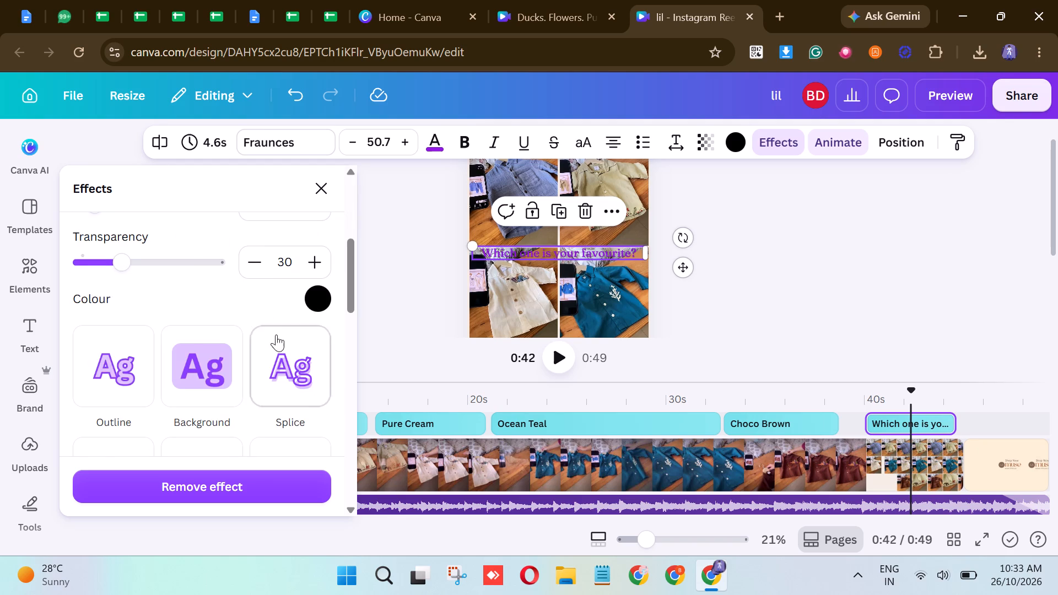
scroll(276, 334, up, 7)
scroll(276, 337, down, 2)
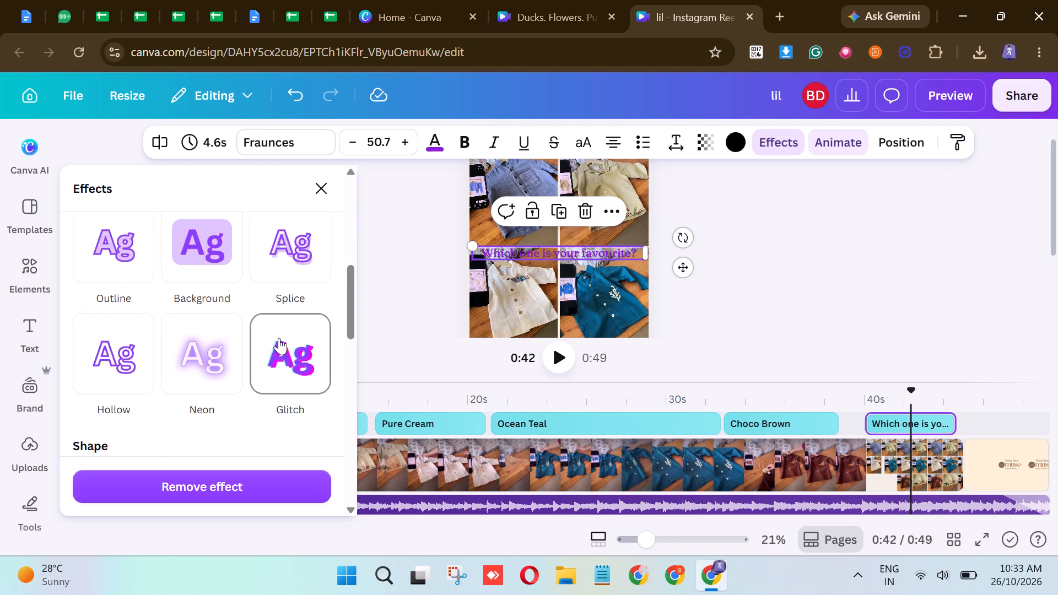
scroll(279, 338, down, 1)
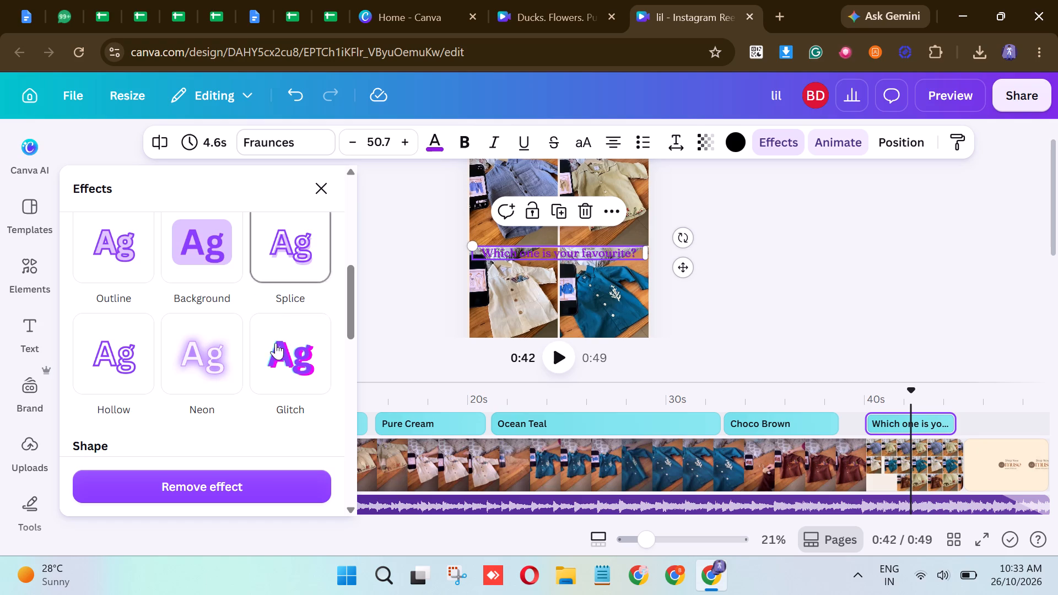
click(220, 256)
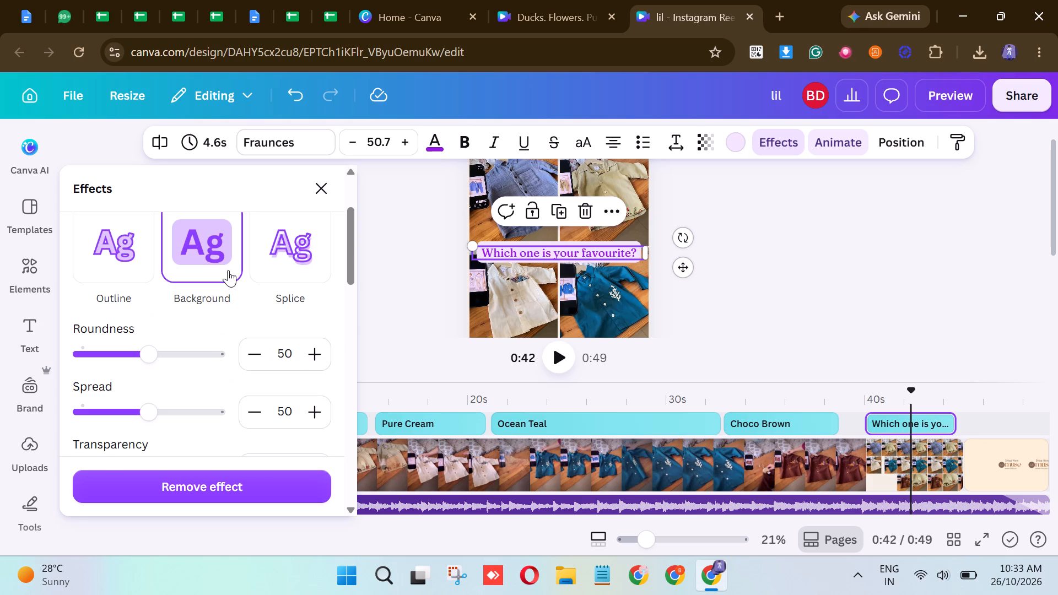
click(711, 270)
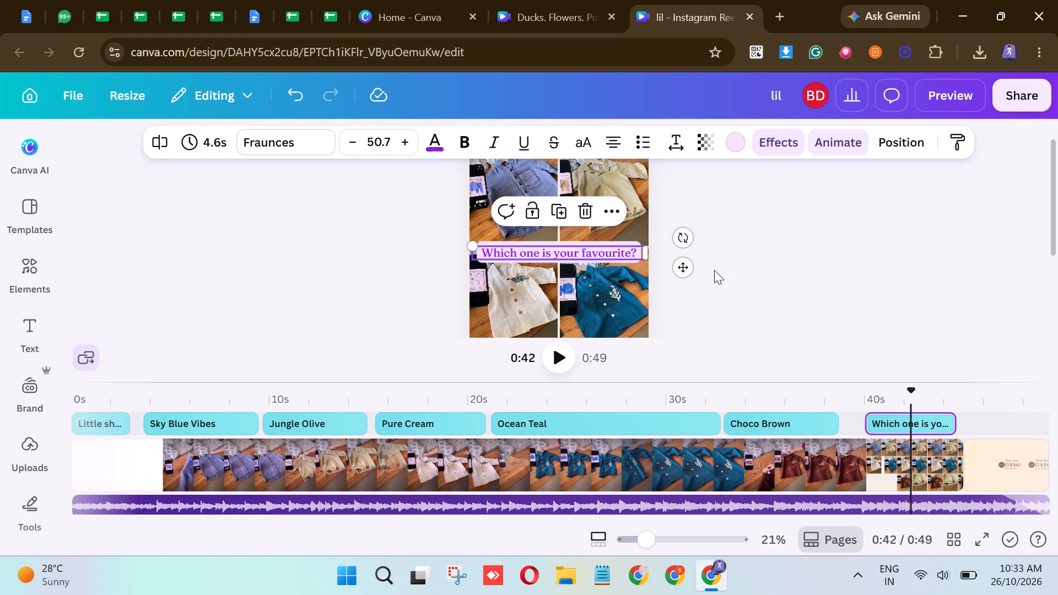
Replay the reel from the Choco Brown section through the collage to the end card to check the favourite caption's background.
drag(910, 395, 789, 409)
key(space)
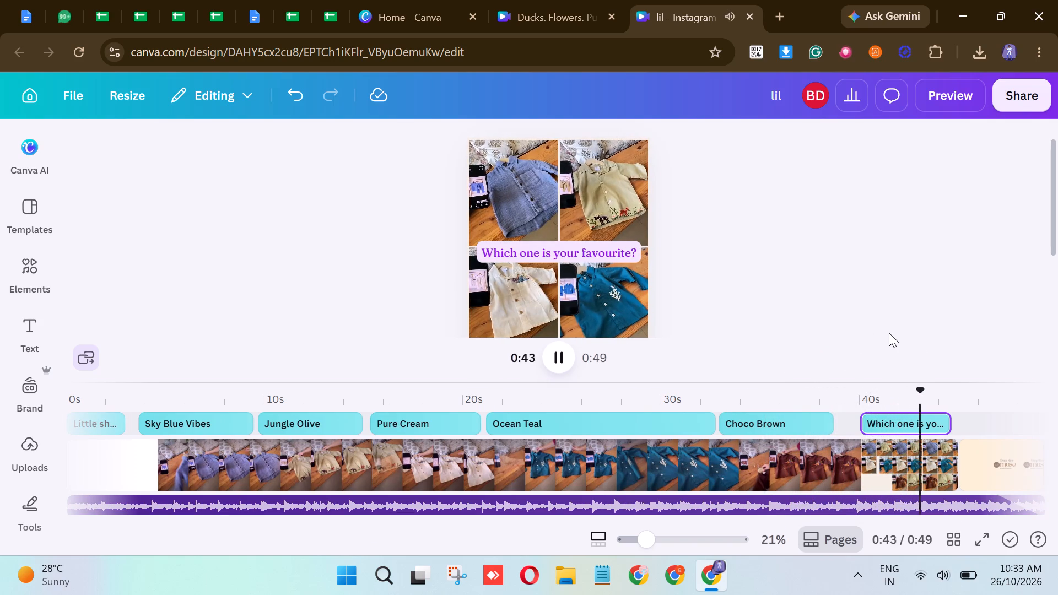
key(space)
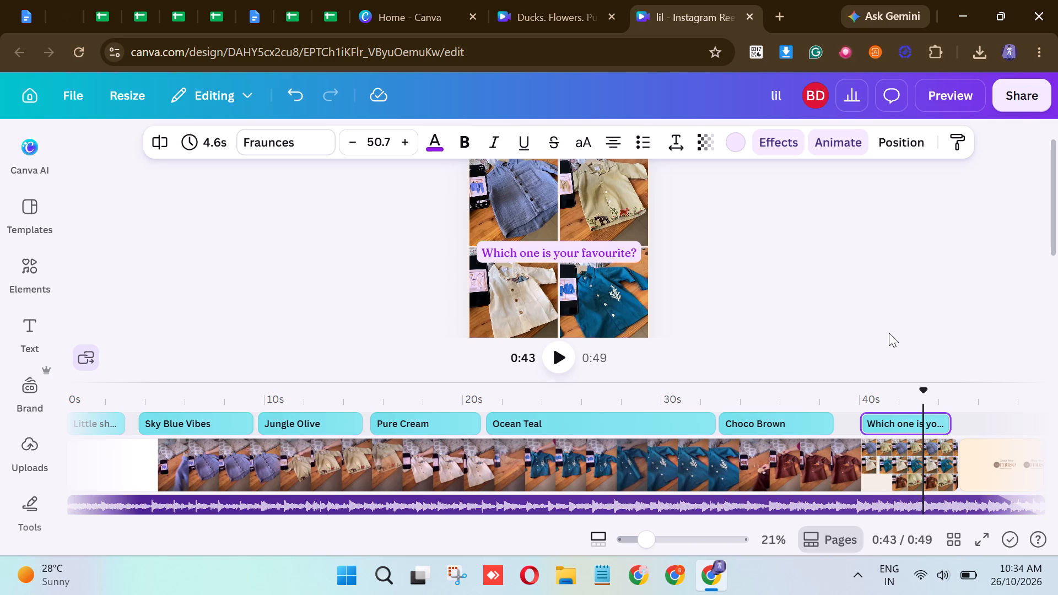
click(828, 401)
key(space)
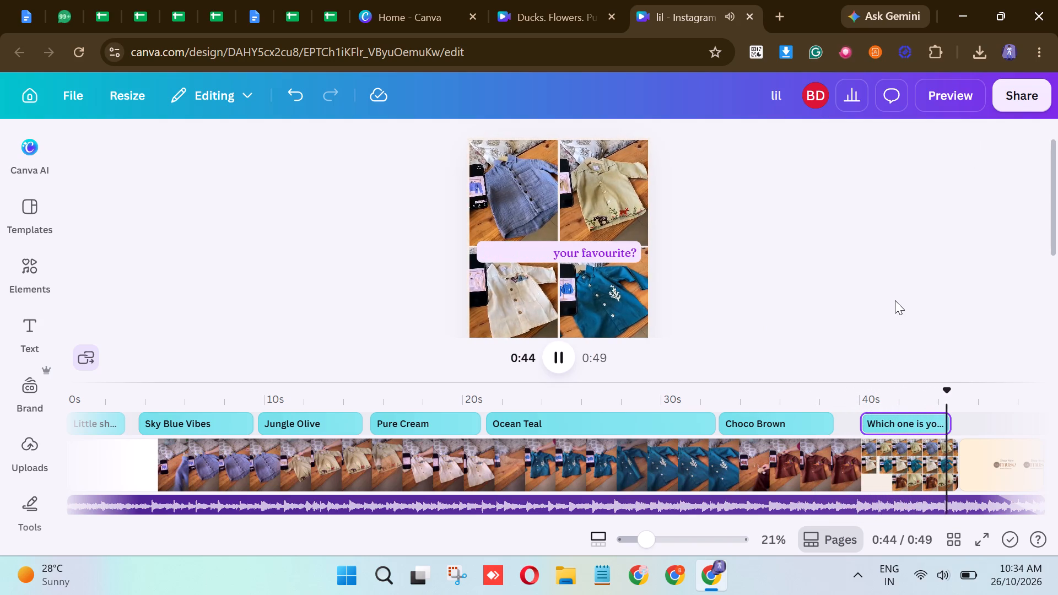
key(space)
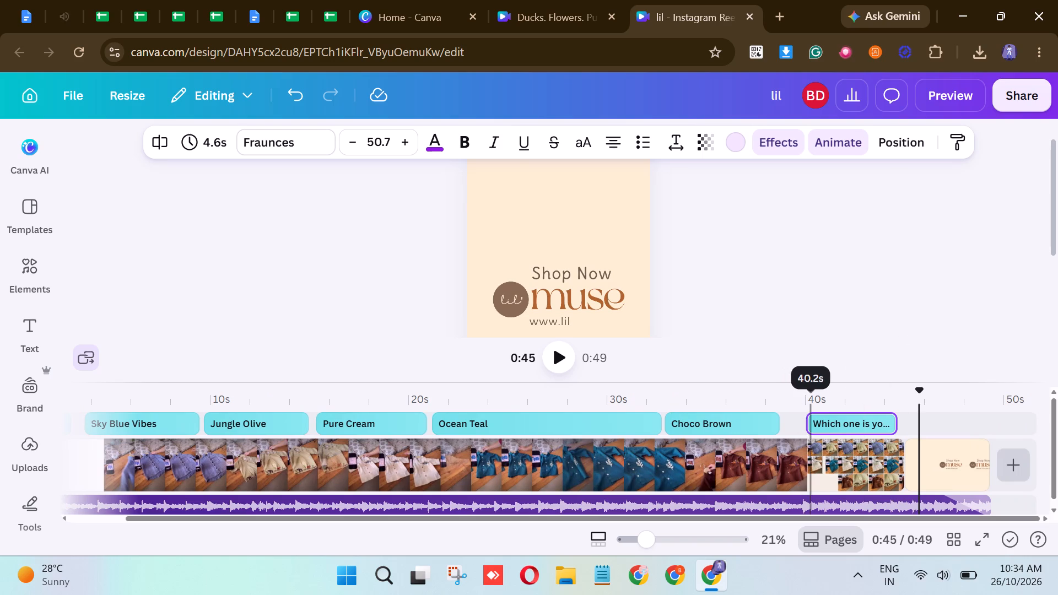
click(707, 397)
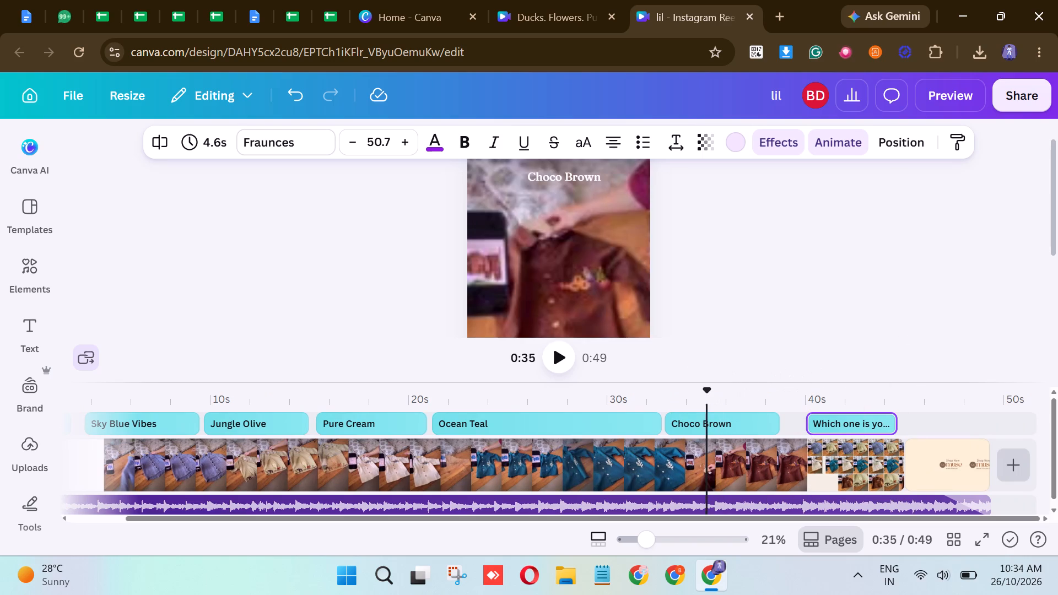
click(555, 359)
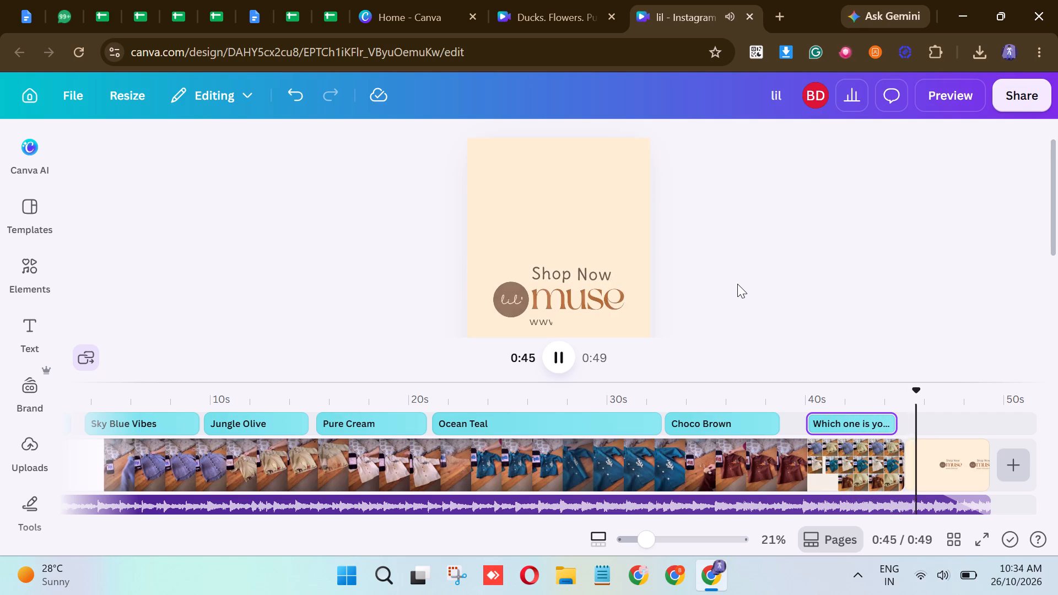
key(space)
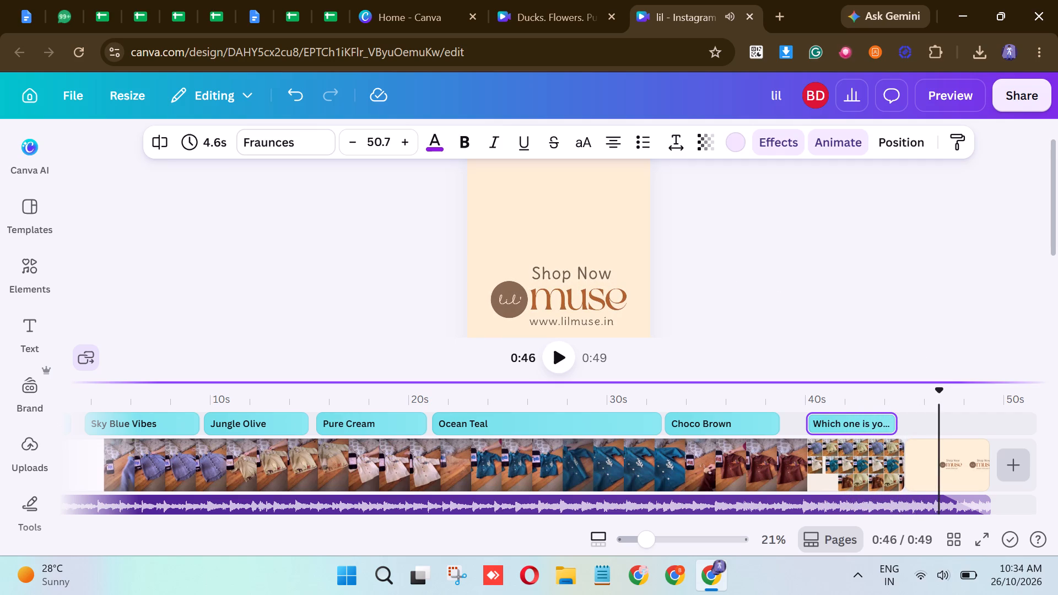
drag(945, 397, 924, 397)
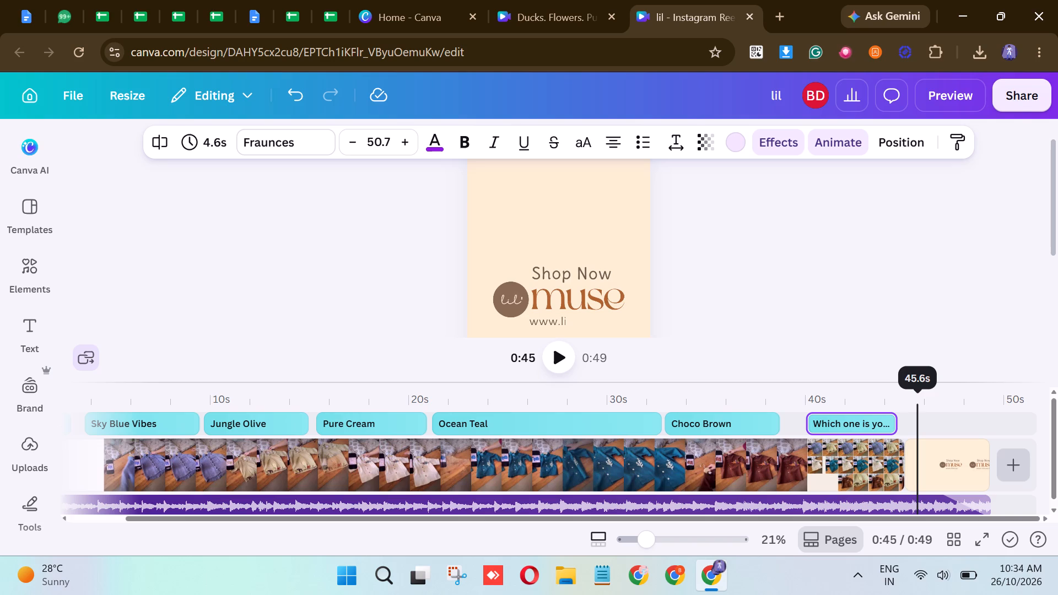
drag(924, 397, 759, 419)
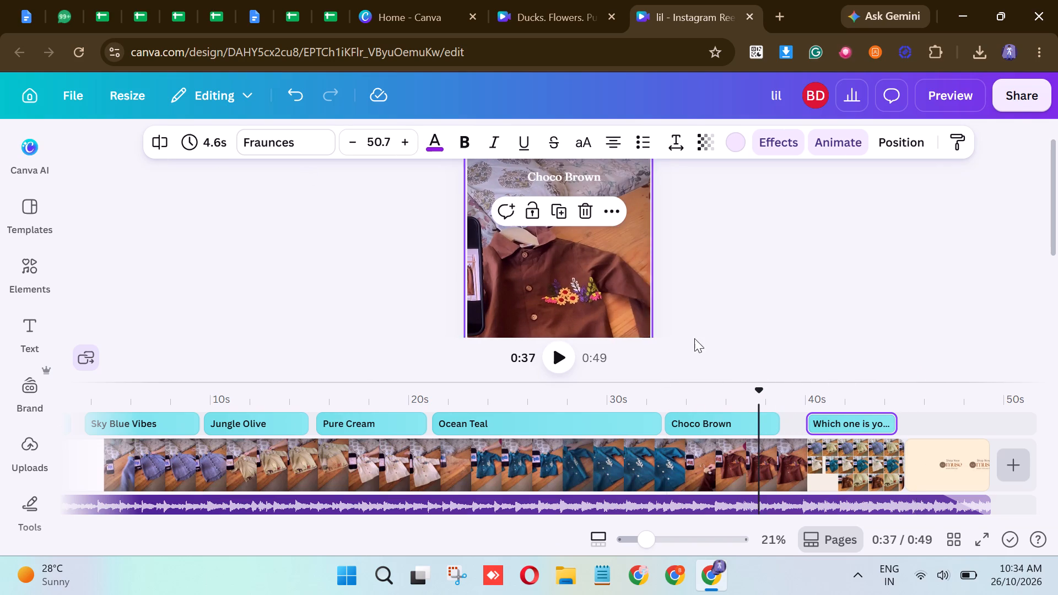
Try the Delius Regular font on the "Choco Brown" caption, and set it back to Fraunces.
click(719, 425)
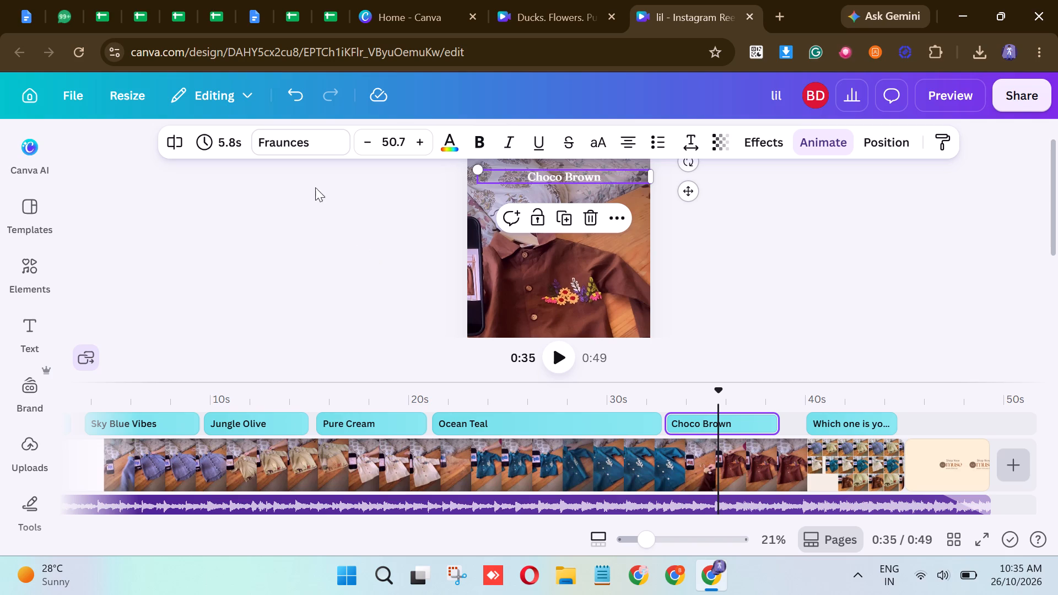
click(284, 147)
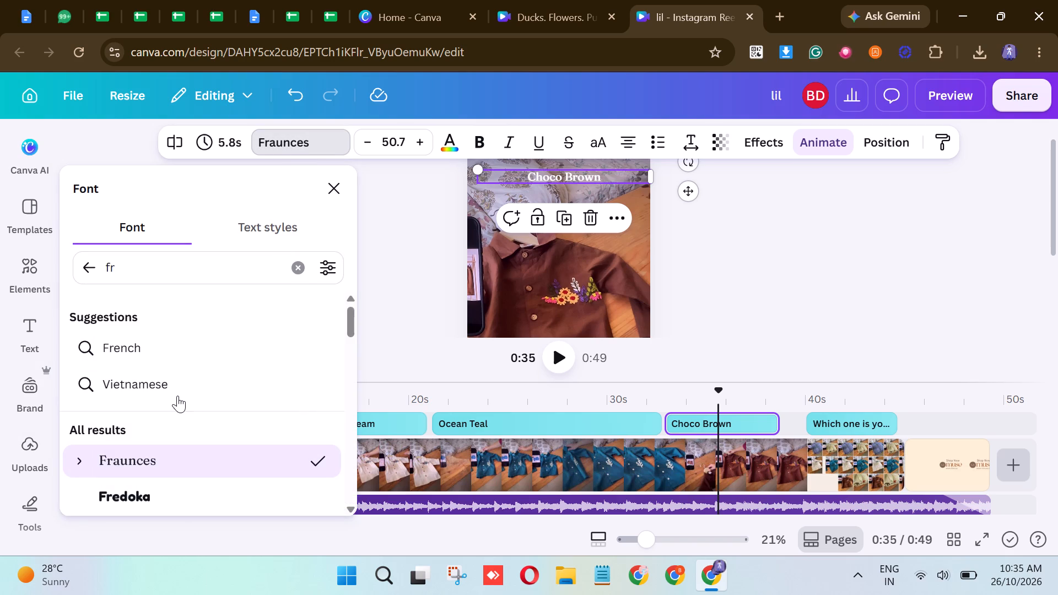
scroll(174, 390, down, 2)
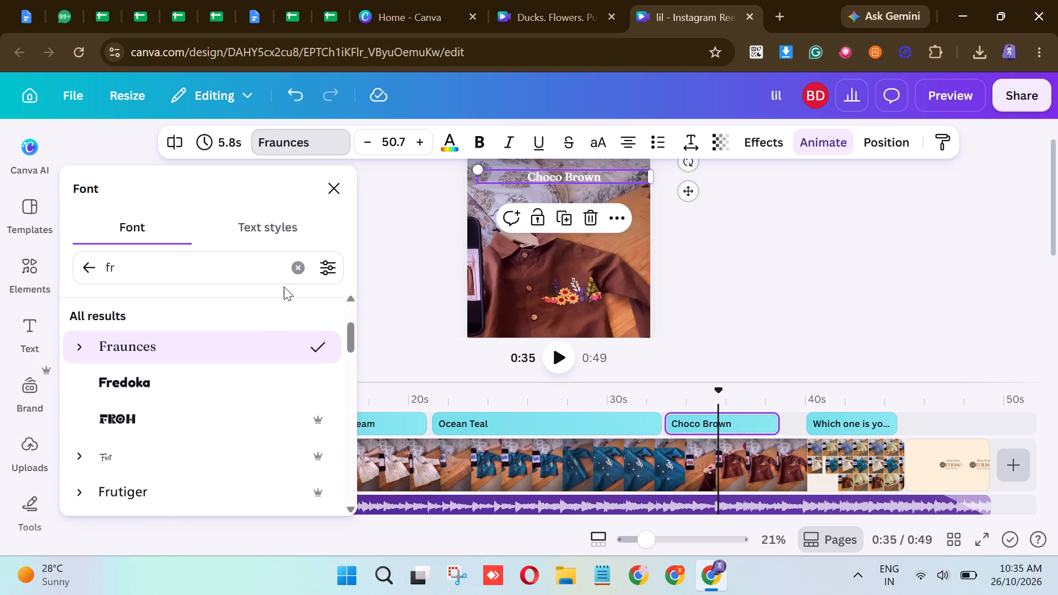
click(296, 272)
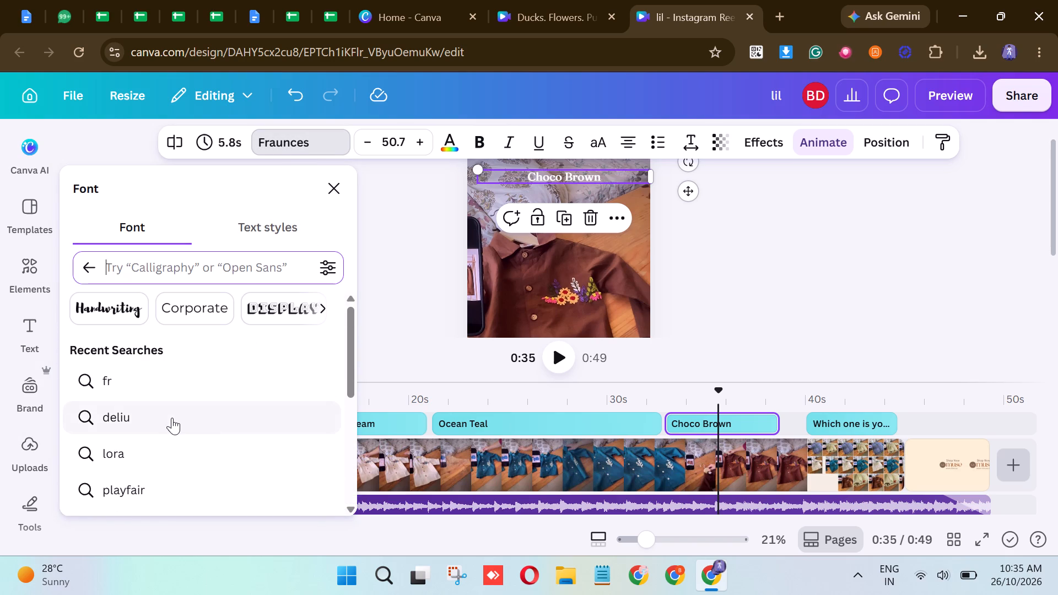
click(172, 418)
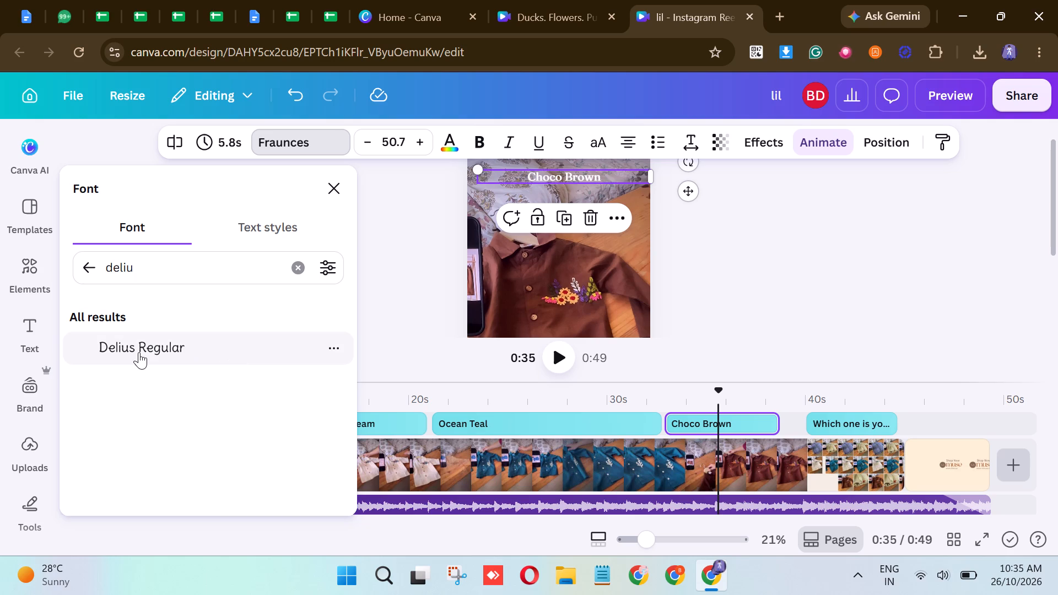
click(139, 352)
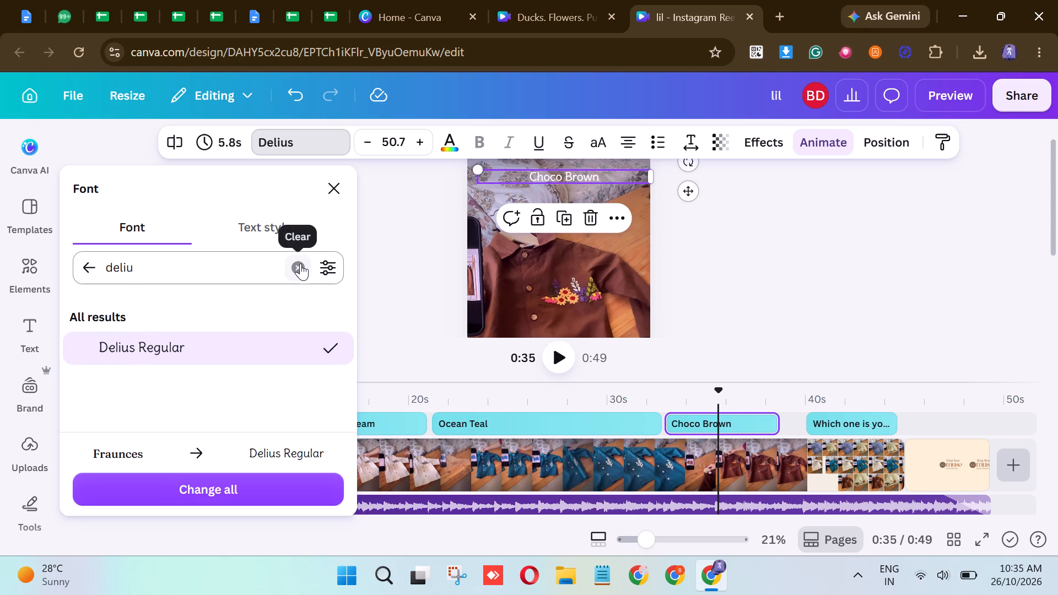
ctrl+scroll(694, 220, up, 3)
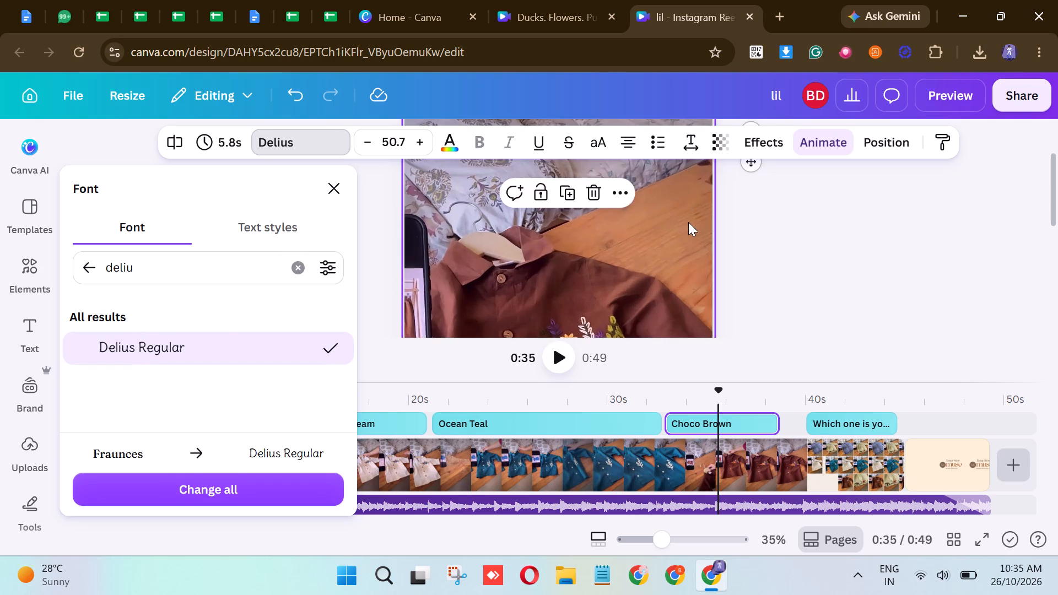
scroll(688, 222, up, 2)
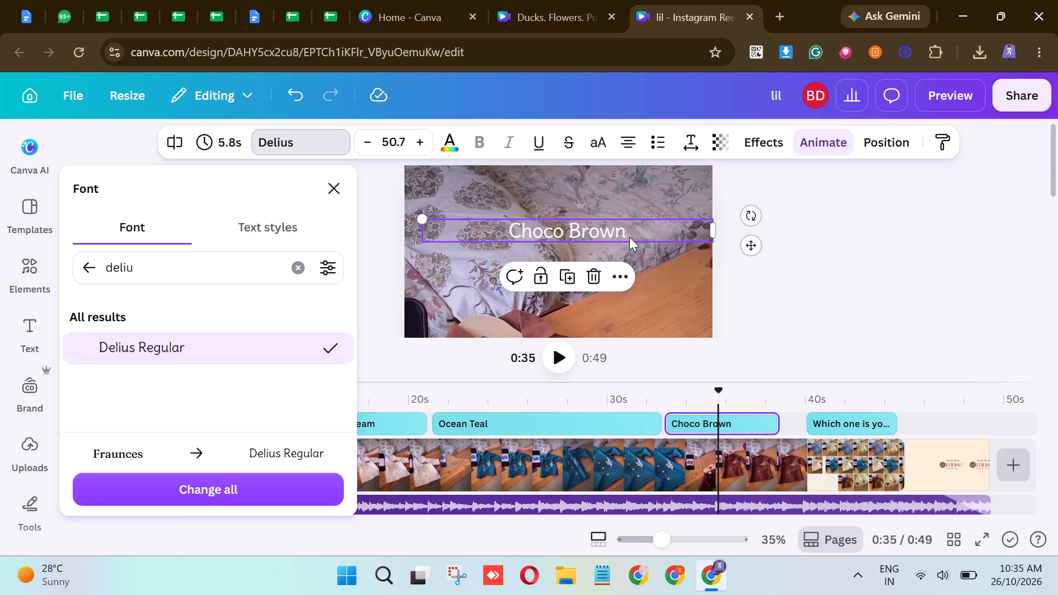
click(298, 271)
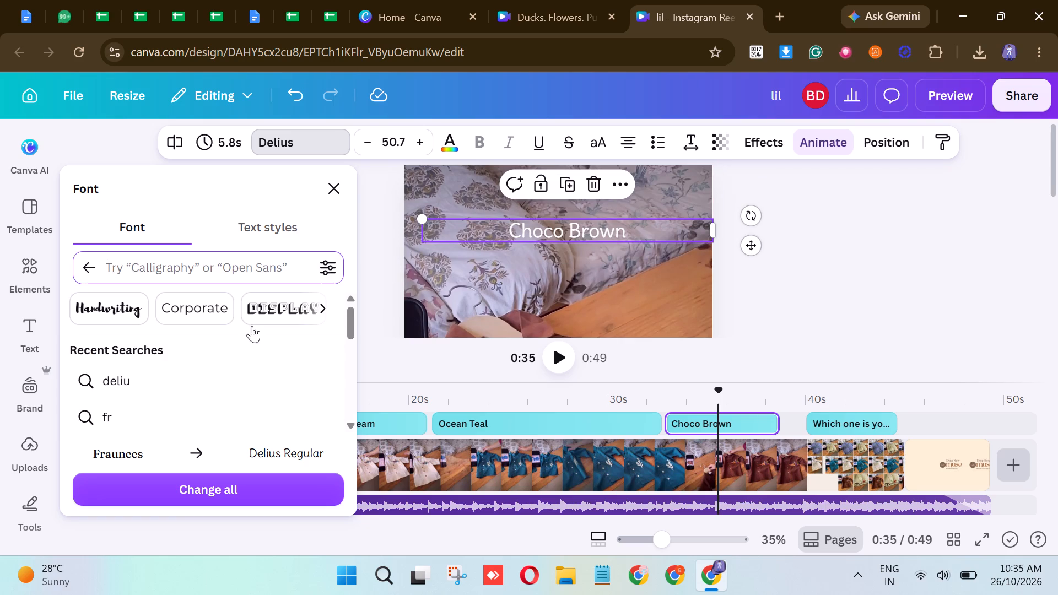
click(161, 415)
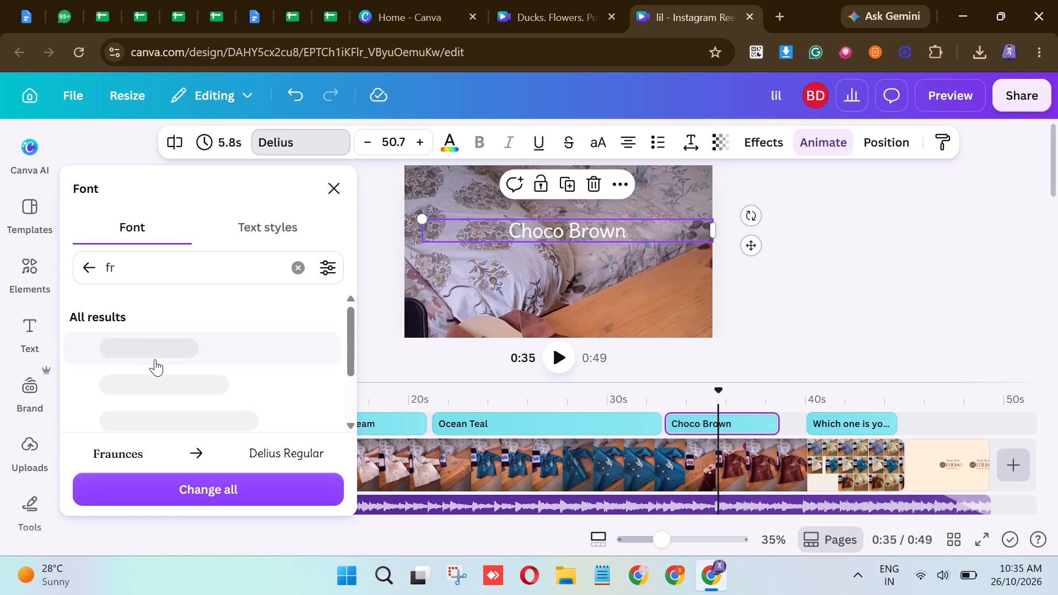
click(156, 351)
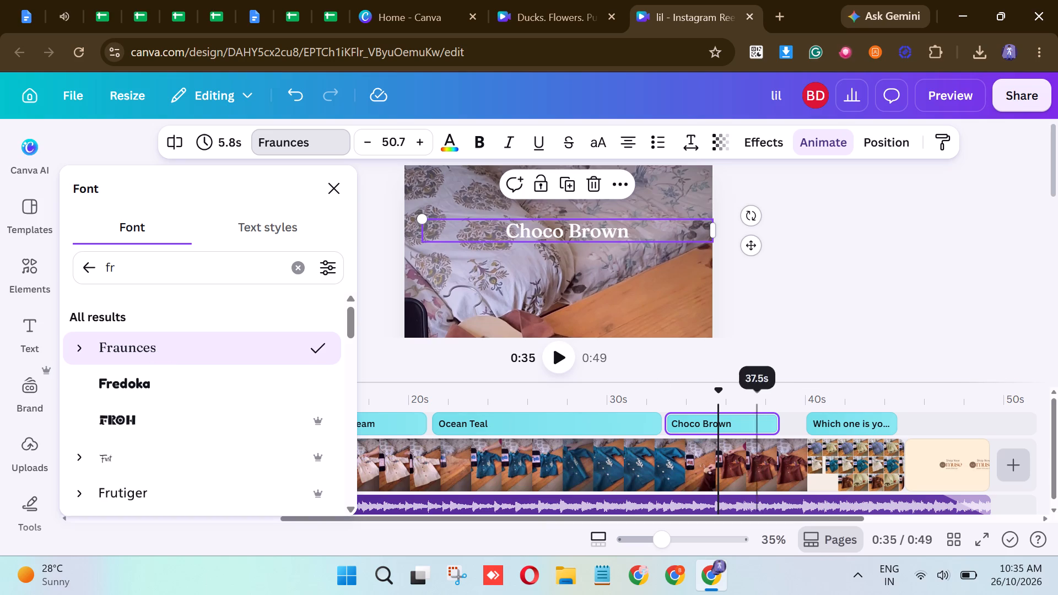
Play the collage section from about 0:42 to check the enlarged view of the "Which one is your favourite?" caption.
click(855, 421)
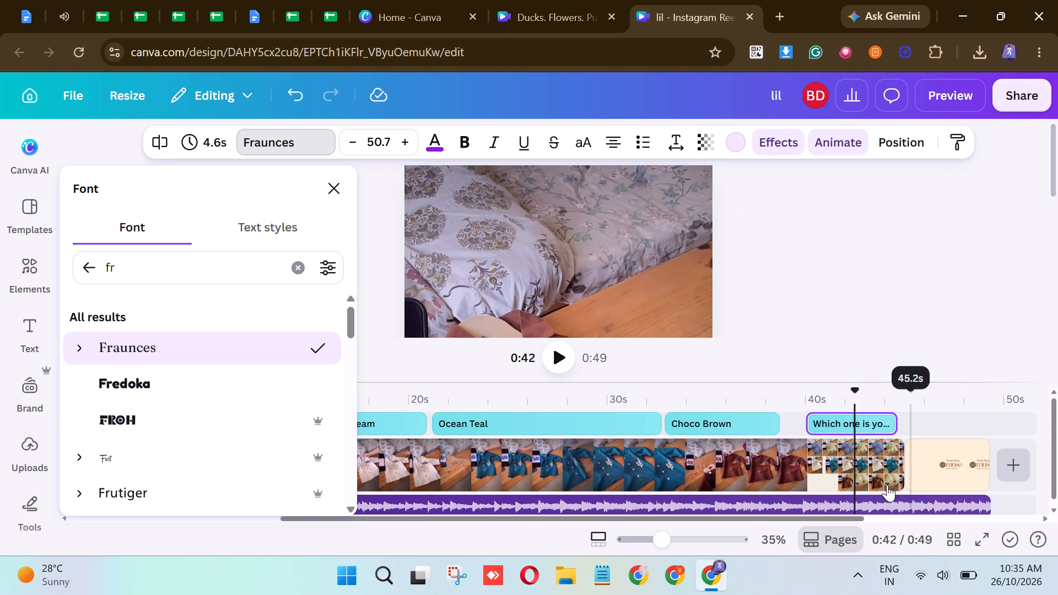
click(862, 455)
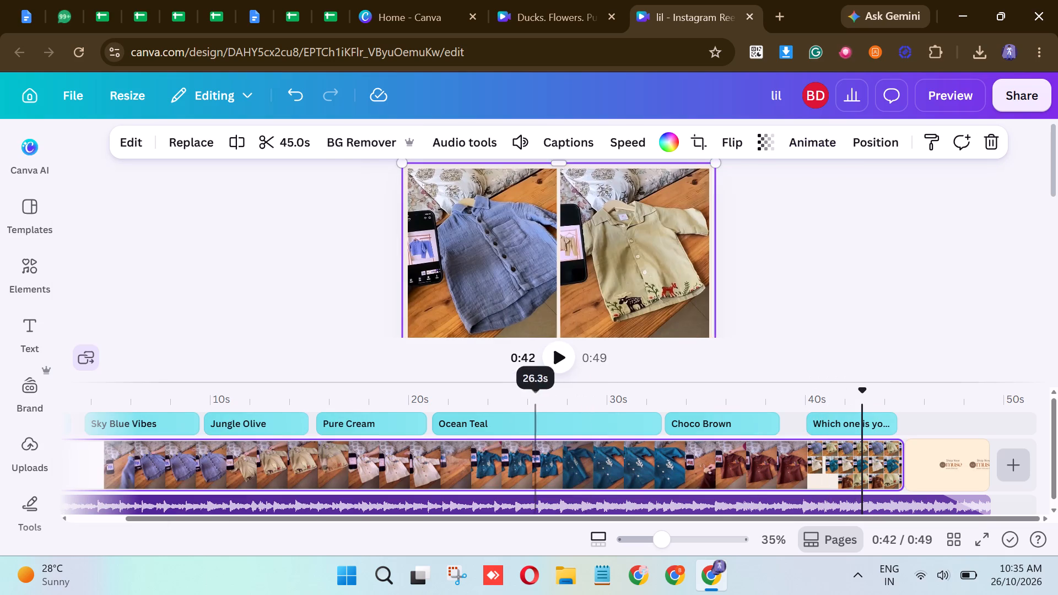
click(551, 363)
scroll(582, 311, down, 1)
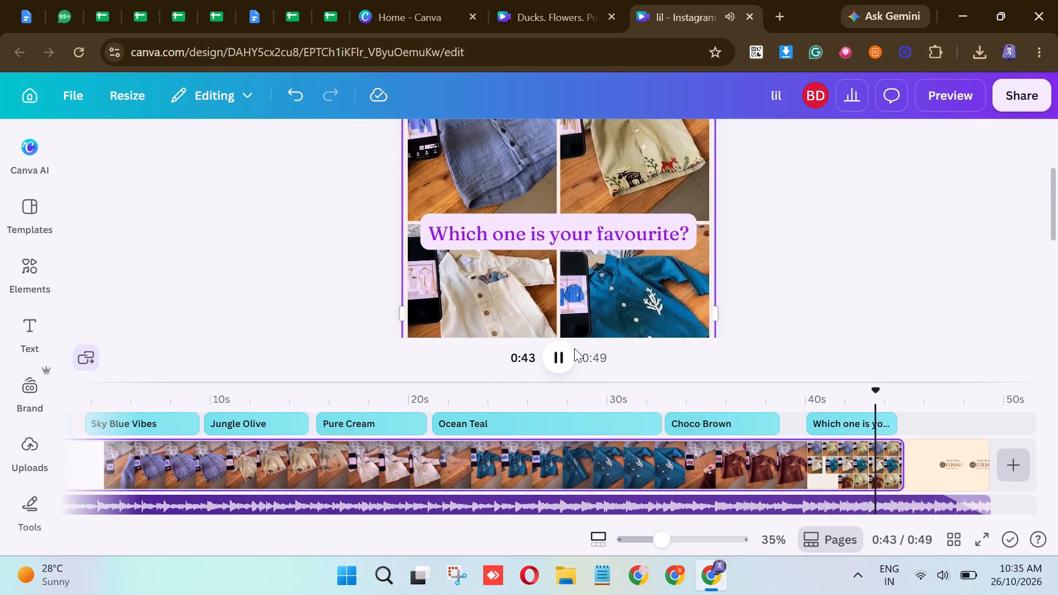
click(565, 362)
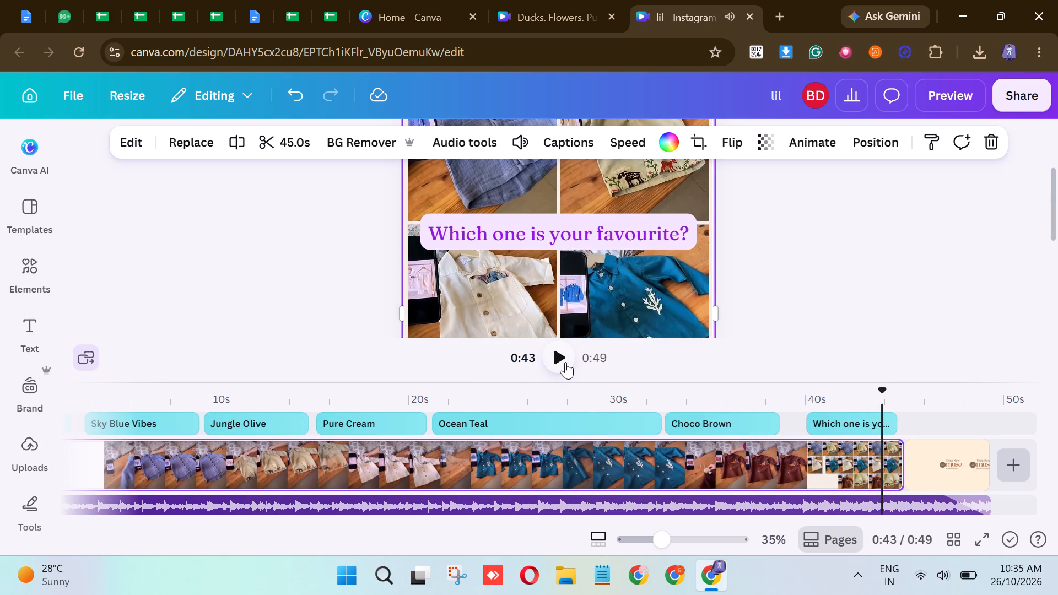
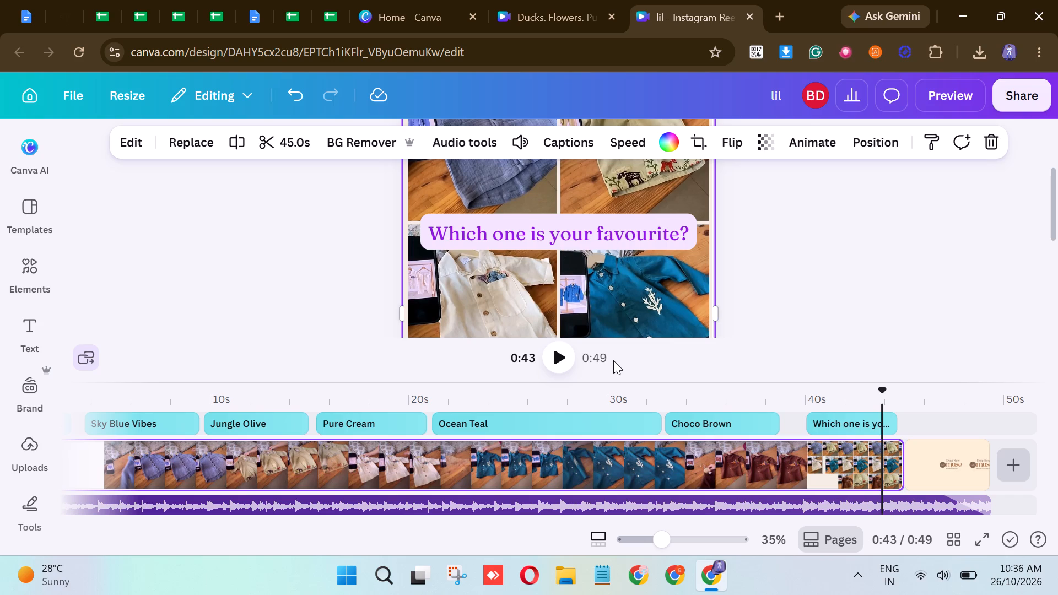
Examine the "Ocean Teal" caption over the teal shirt footage, and replay the reel from about 0:01 to review the captions.
click(557, 462)
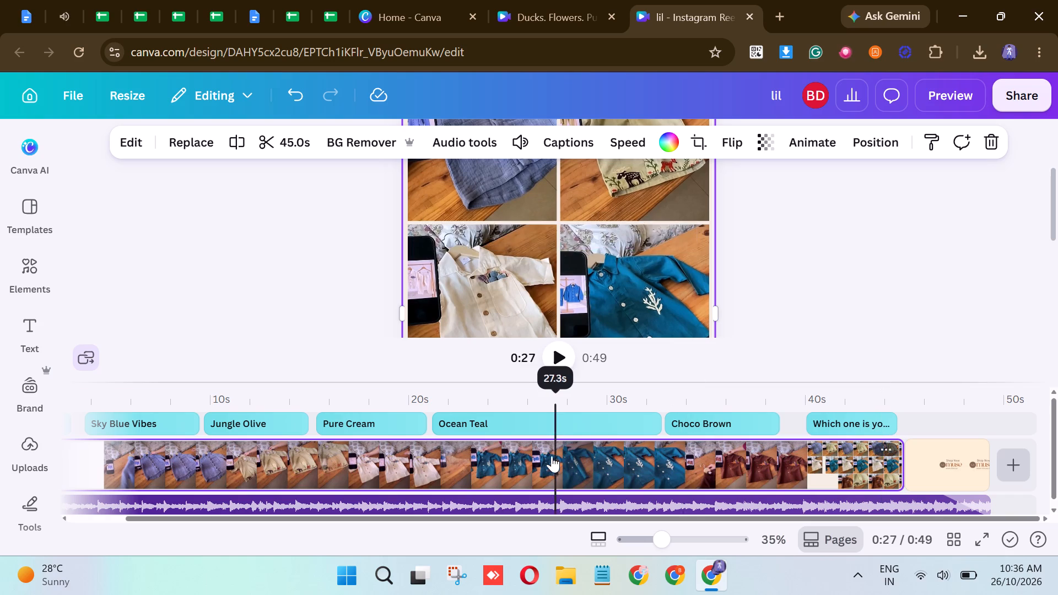
click(517, 419)
scroll(557, 286, up, 2)
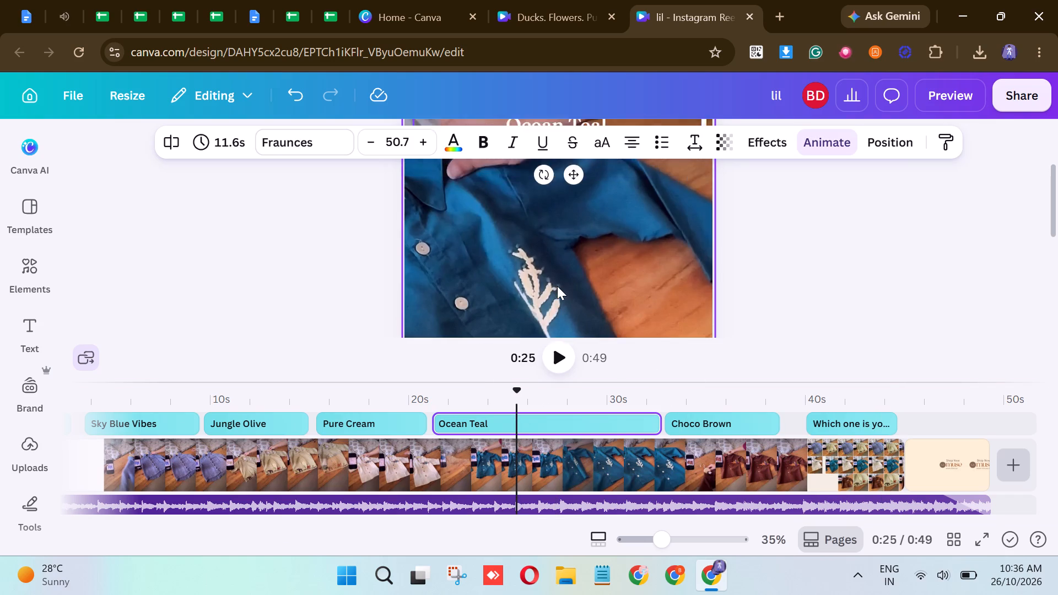
scroll(557, 286, up, 3)
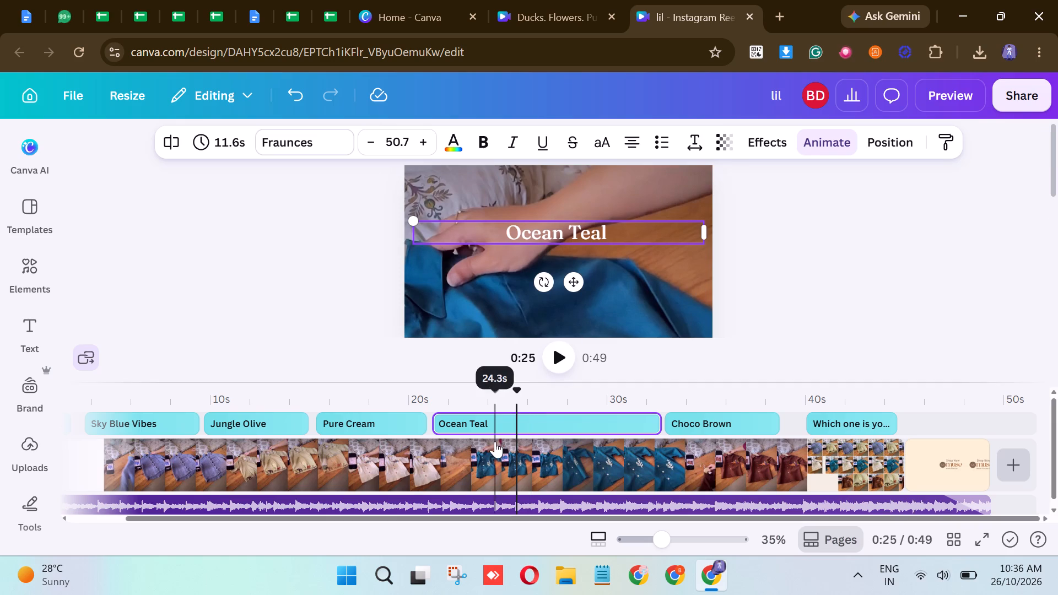
ctrl+scroll(505, 407, down, 2)
ctrl+scroll(643, 301, down, 2)
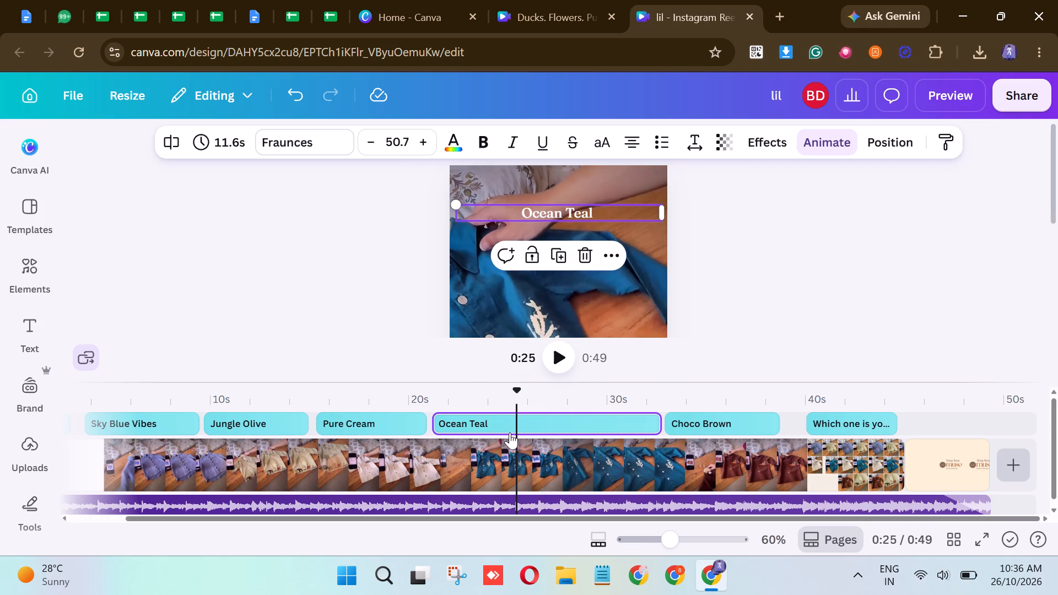
drag(516, 396, 122, 401)
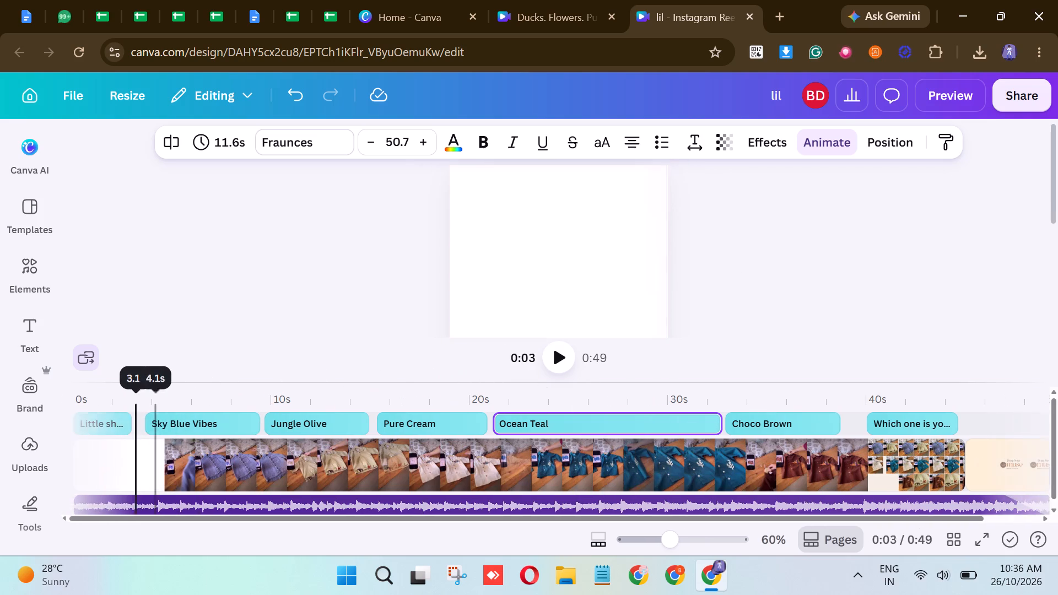
drag(122, 401, 93, 414)
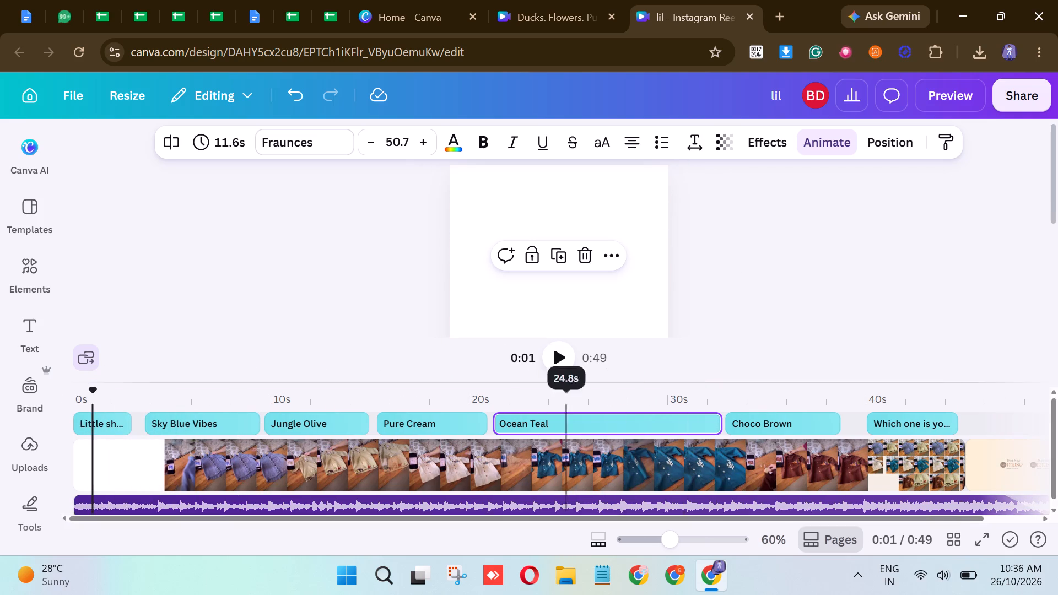
click(564, 361)
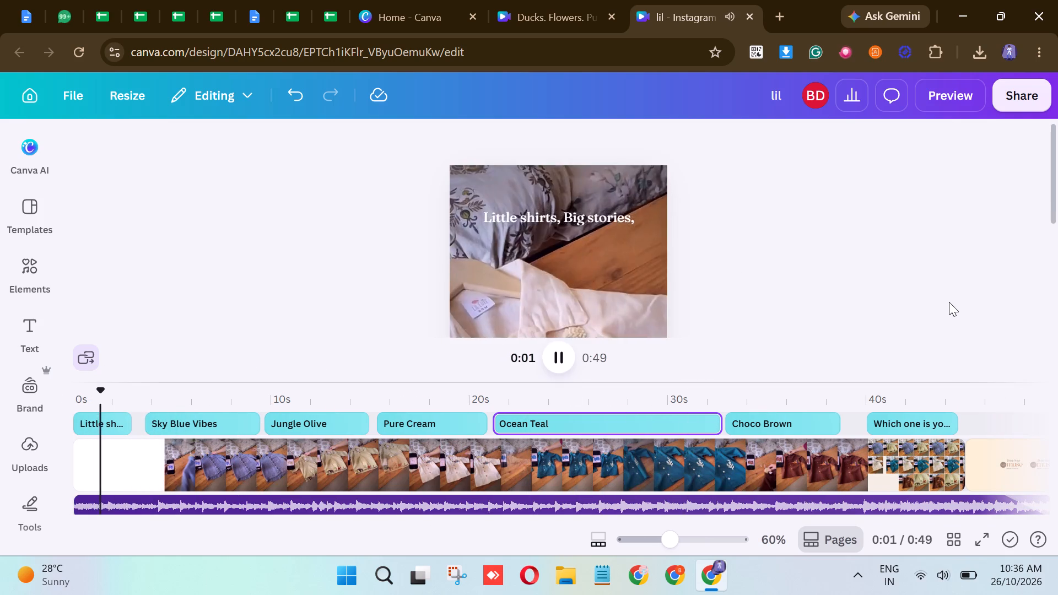
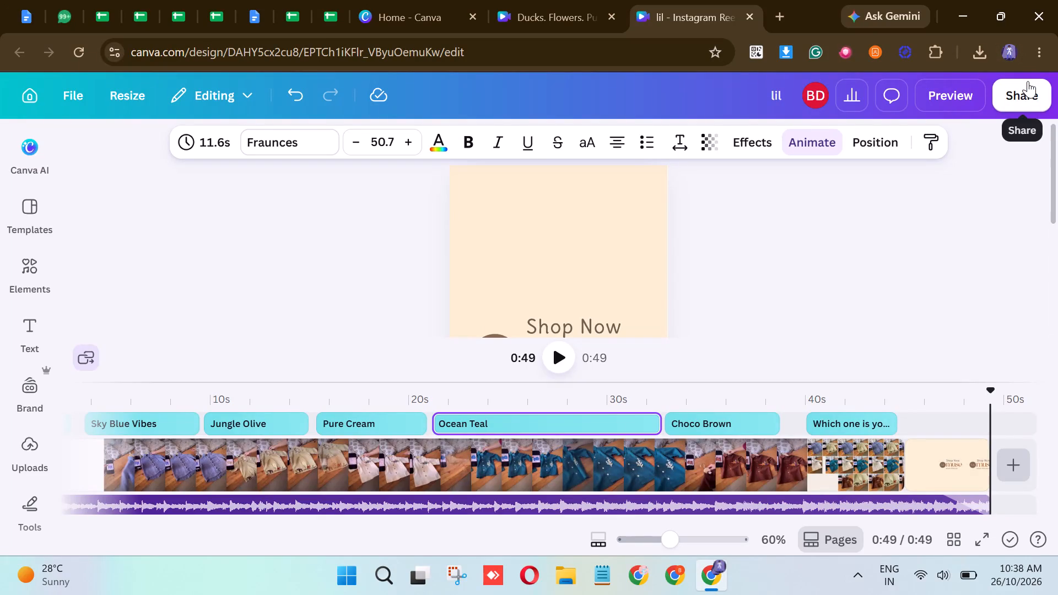
Download the finished "lil" reel as an MP4 video in 4K quality.
click(1028, 89)
click(764, 485)
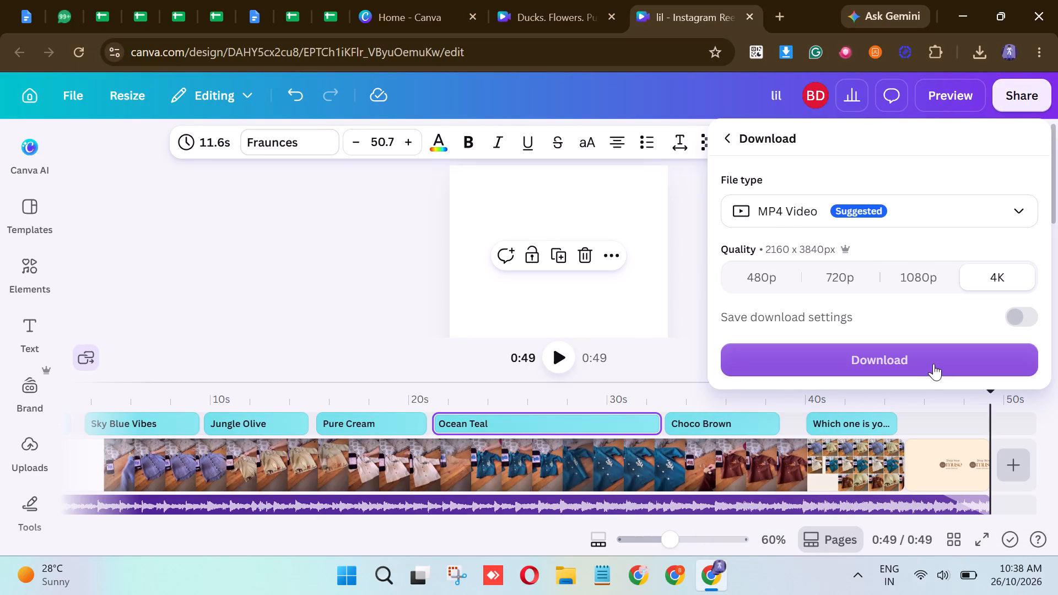
click(933, 364)
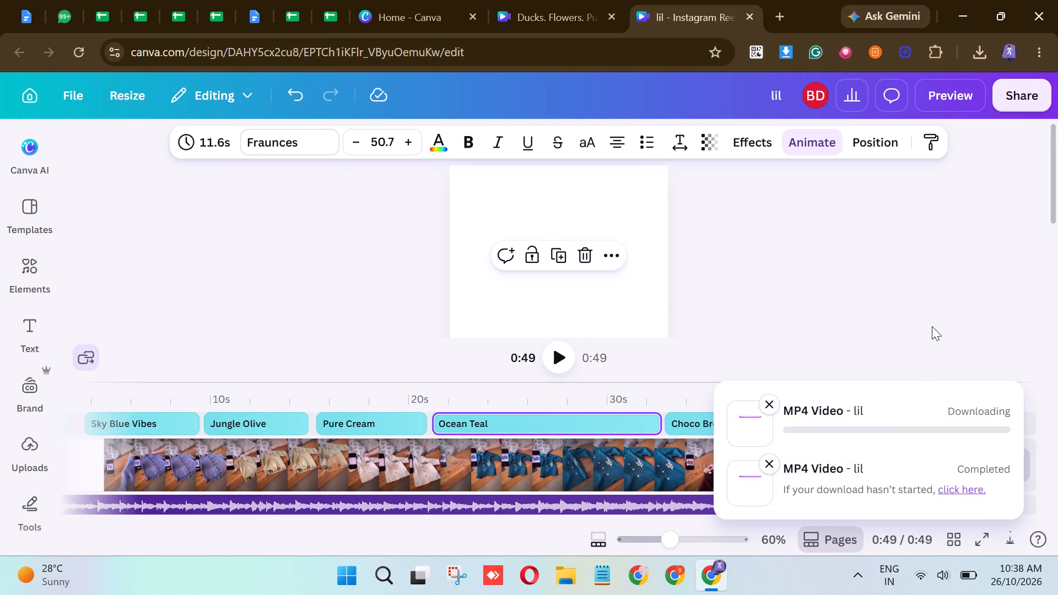